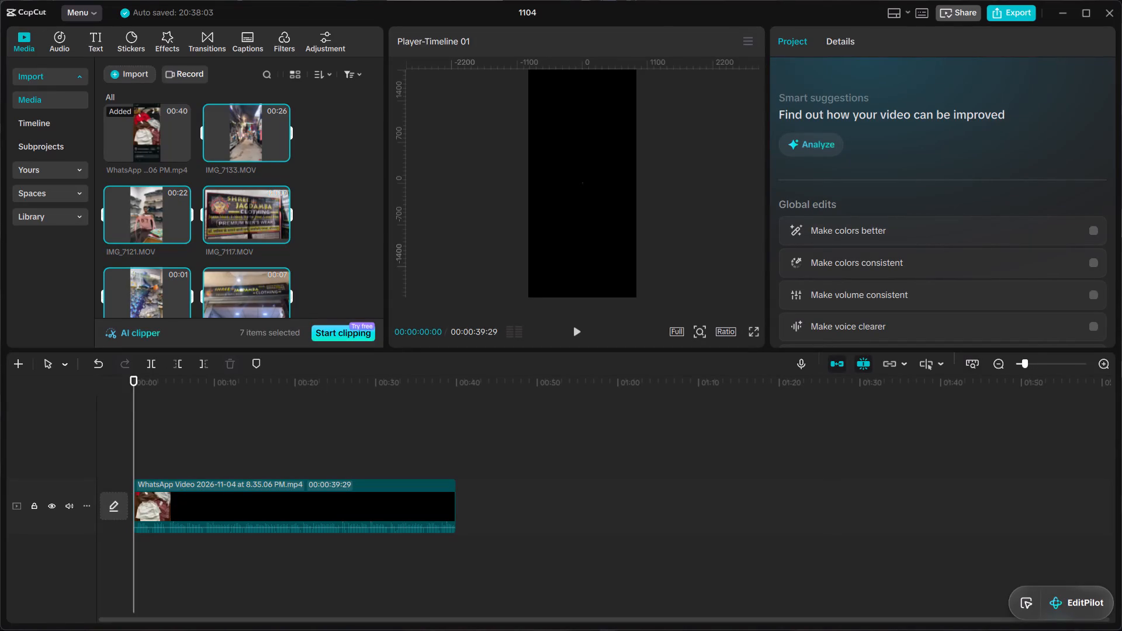
Clear the selection of the imported media clips.
left_click(195, 438)
left_click_drag(195, 438, 71, 441)
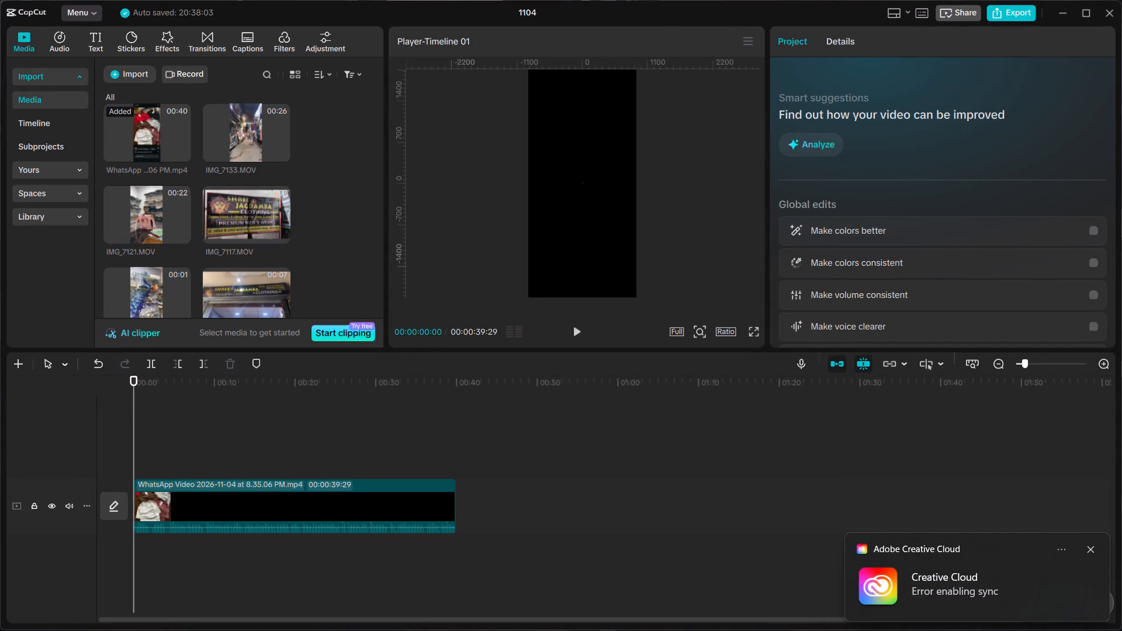
Dismiss the Adobe Creative Cloud notification.
left_click(1093, 550)
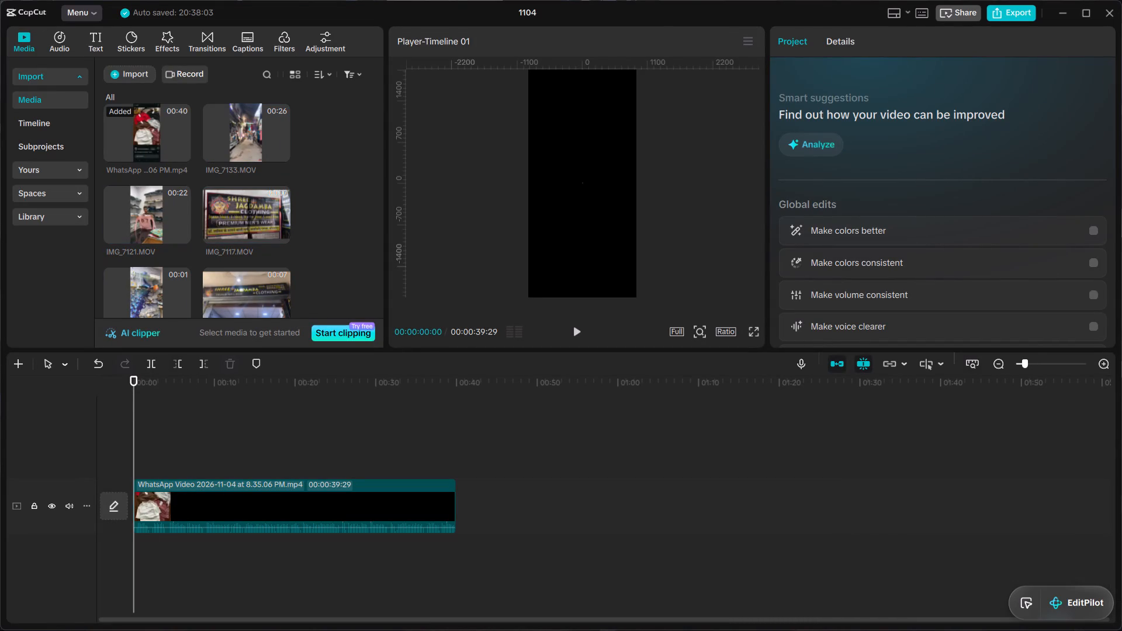
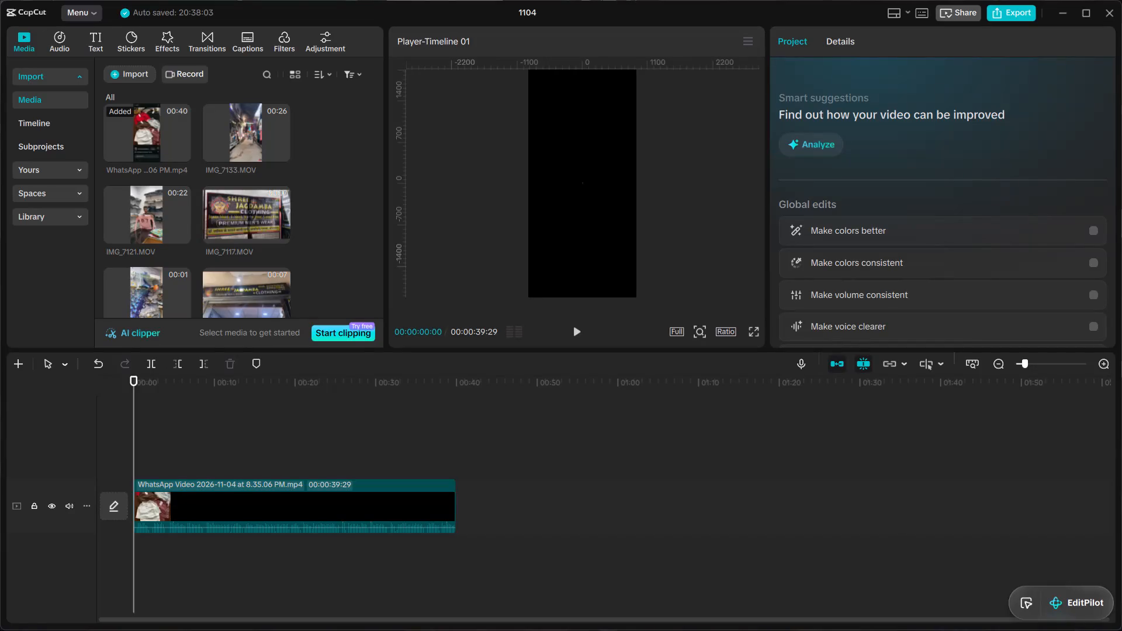
Play the opening seconds of the WhatsApp video on the timeline and look through the imported clips.
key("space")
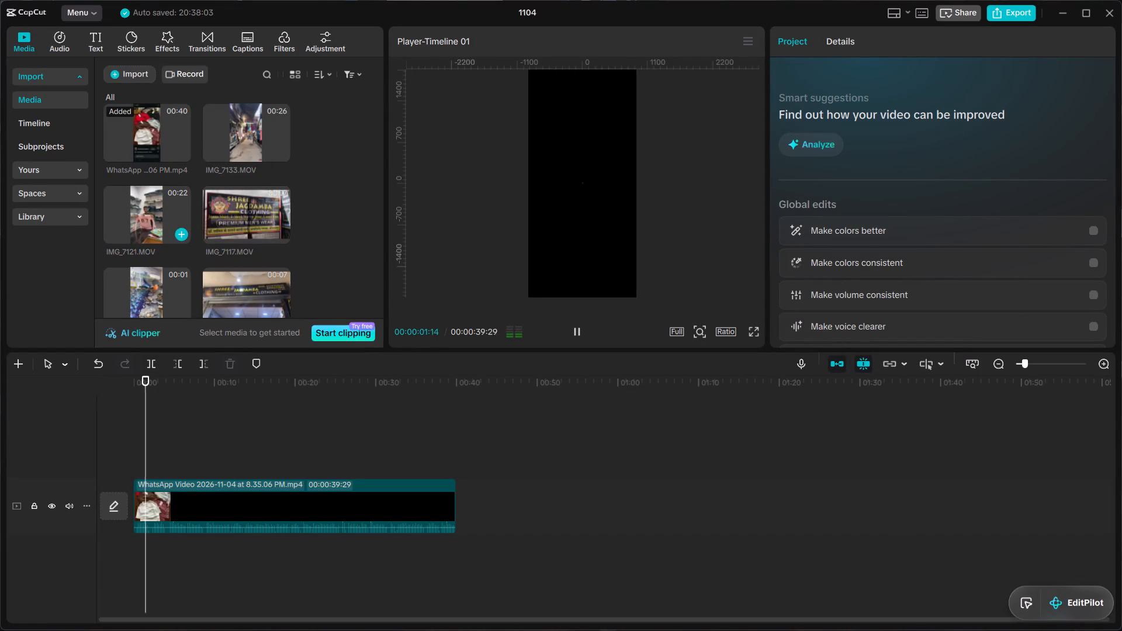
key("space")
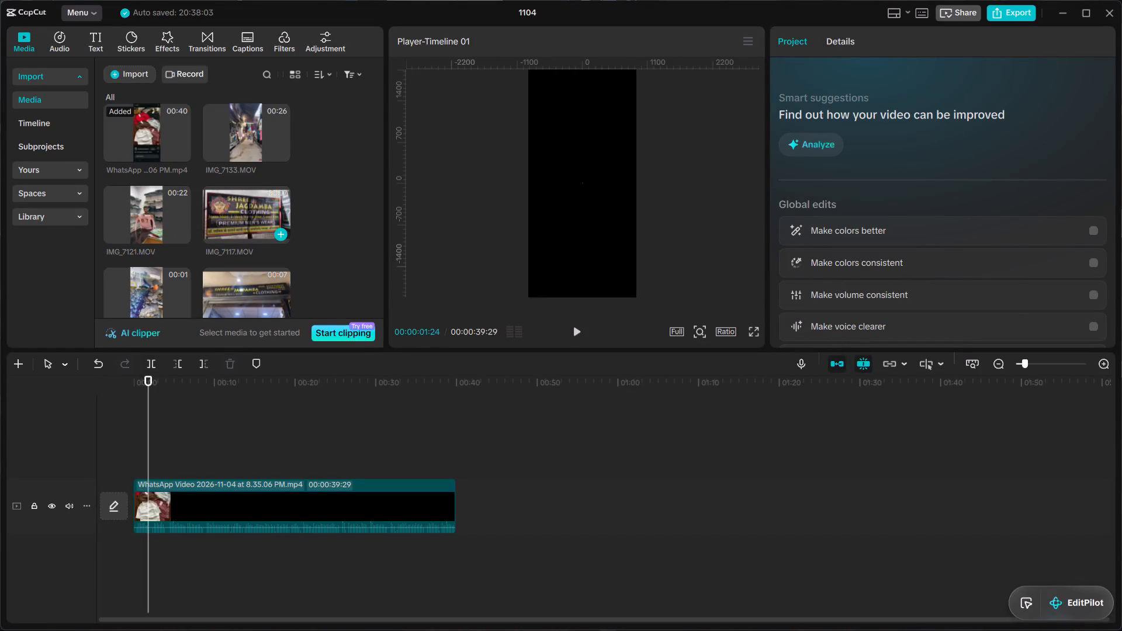
scroll(253, 204, "down", 6)
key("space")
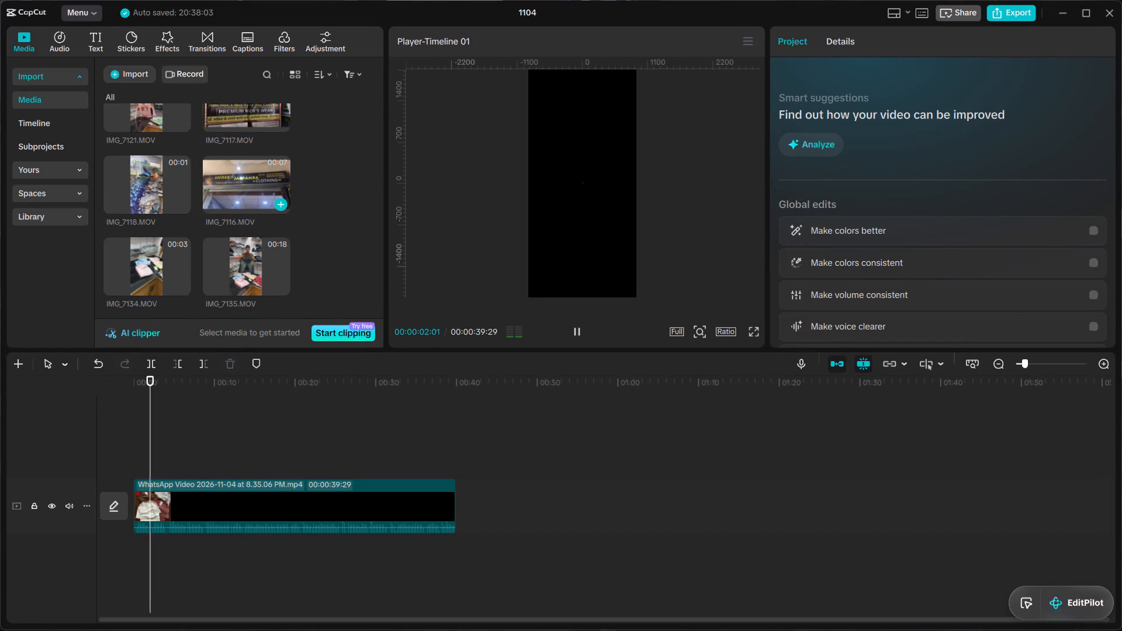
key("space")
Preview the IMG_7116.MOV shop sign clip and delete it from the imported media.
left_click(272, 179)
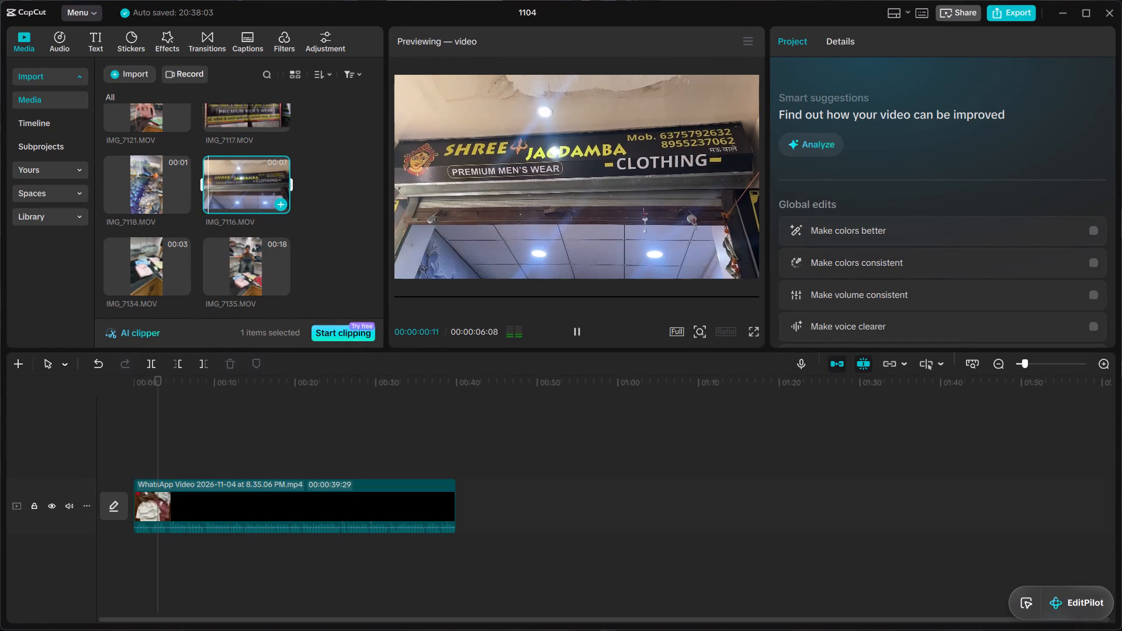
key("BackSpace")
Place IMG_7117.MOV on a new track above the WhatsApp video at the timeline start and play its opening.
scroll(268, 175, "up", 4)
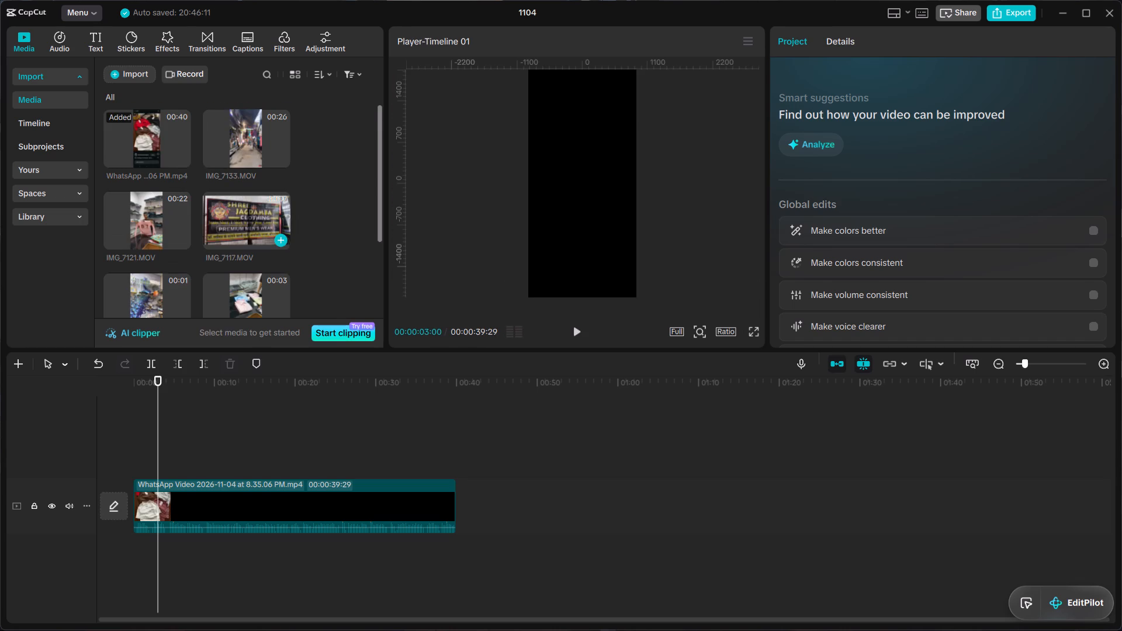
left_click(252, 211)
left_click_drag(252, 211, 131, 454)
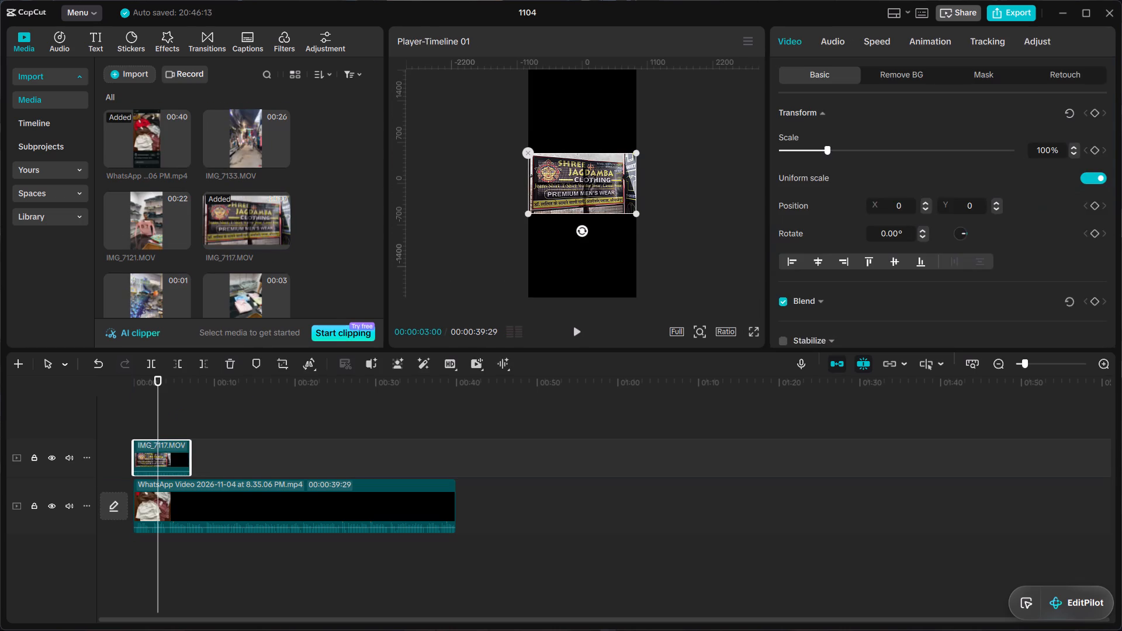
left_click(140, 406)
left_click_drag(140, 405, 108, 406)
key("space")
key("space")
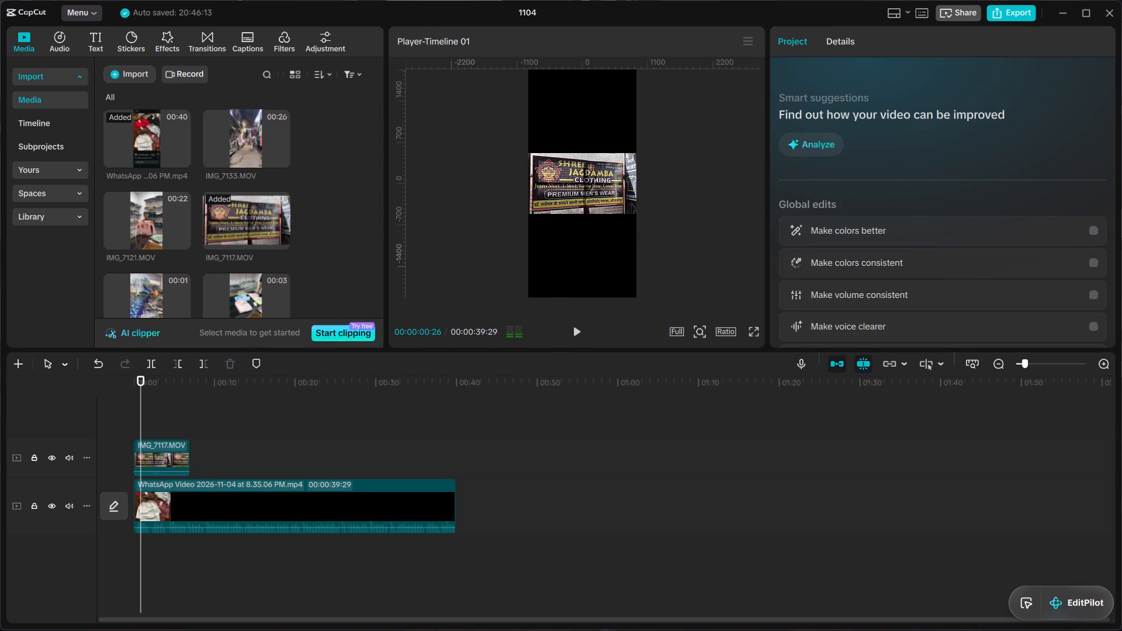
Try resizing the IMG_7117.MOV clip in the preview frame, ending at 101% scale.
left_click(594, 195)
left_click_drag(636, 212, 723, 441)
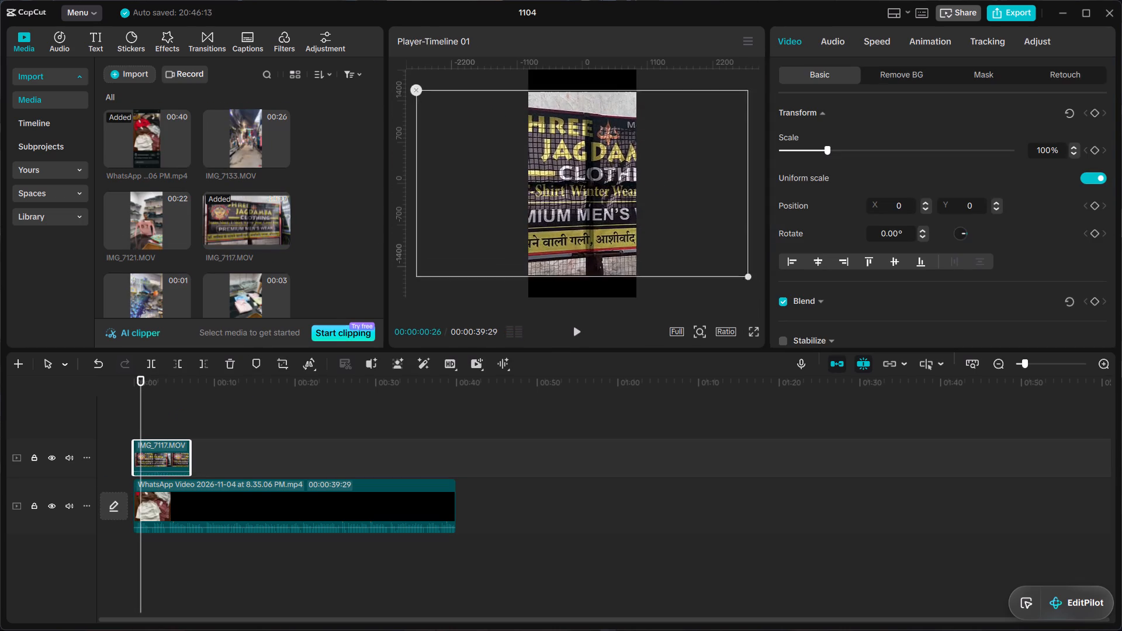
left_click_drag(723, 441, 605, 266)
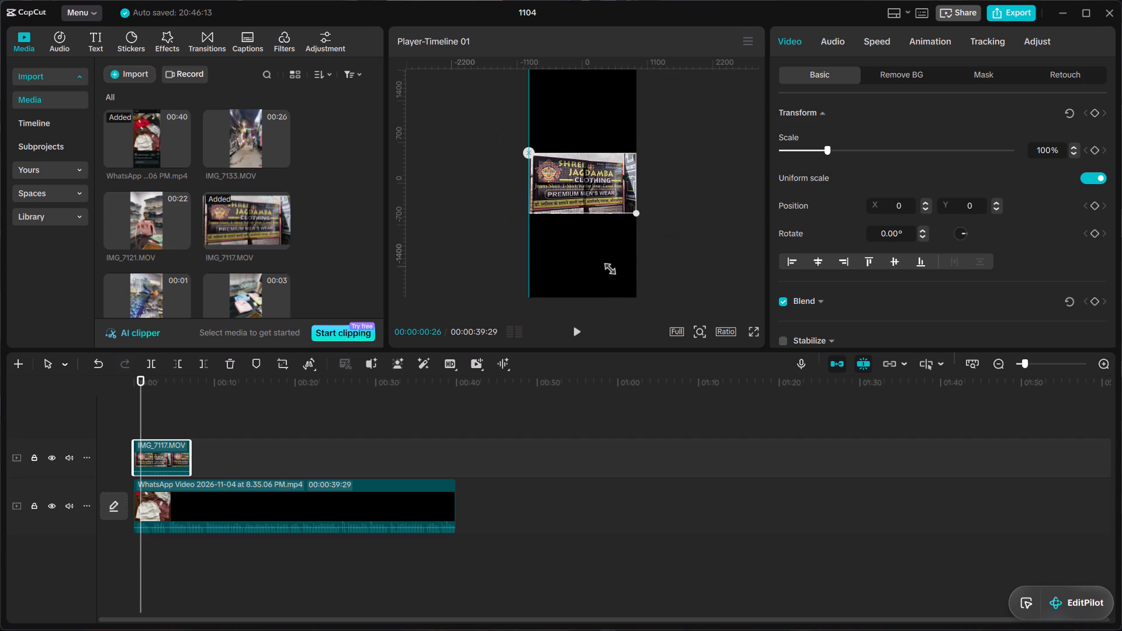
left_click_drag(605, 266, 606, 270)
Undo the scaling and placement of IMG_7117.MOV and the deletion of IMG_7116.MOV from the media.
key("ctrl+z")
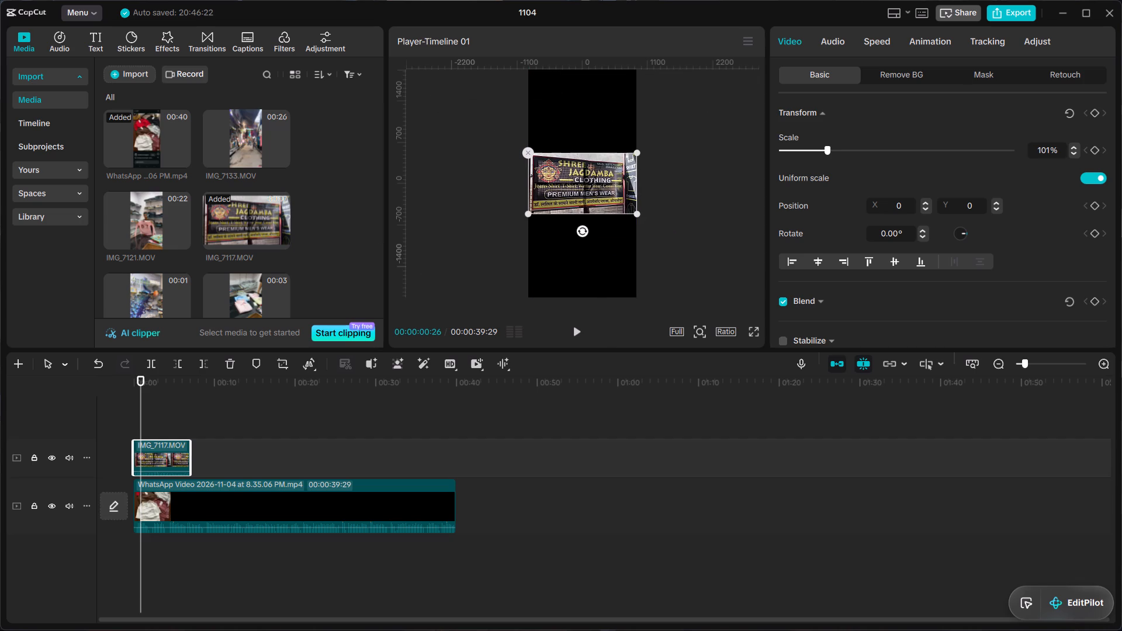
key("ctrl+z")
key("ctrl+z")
Place IMG_7116.MOV on a new track above the WhatsApp video at the timeline start and return the playhead to 00:00:00:00.
scroll(288, 250, "down", 1)
left_click(269, 234)
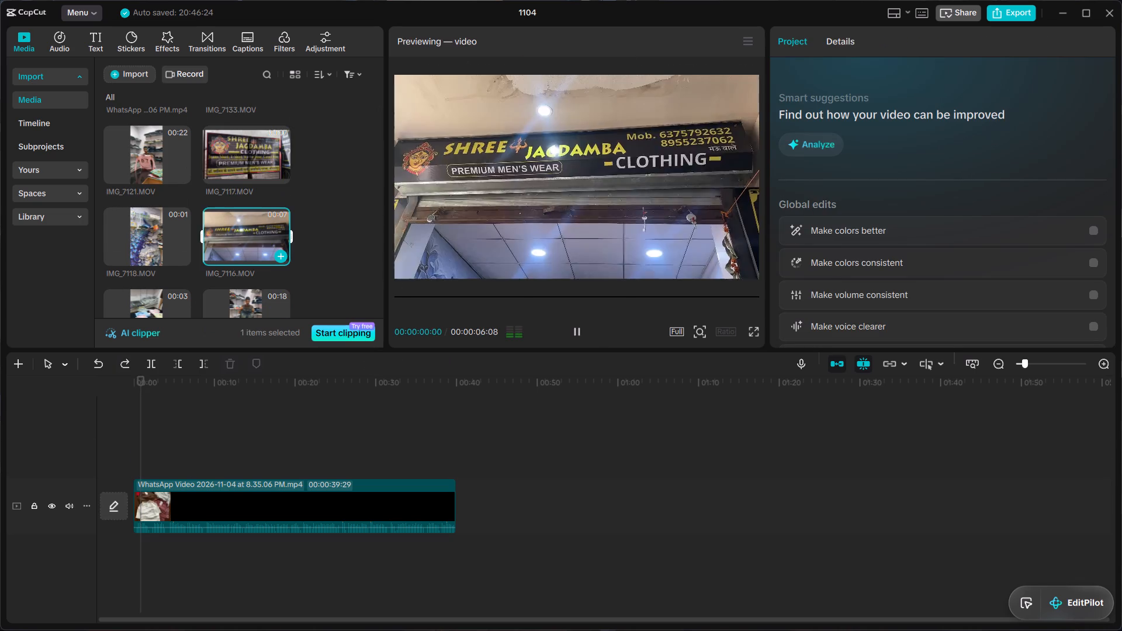
left_click_drag(270, 231, 137, 443)
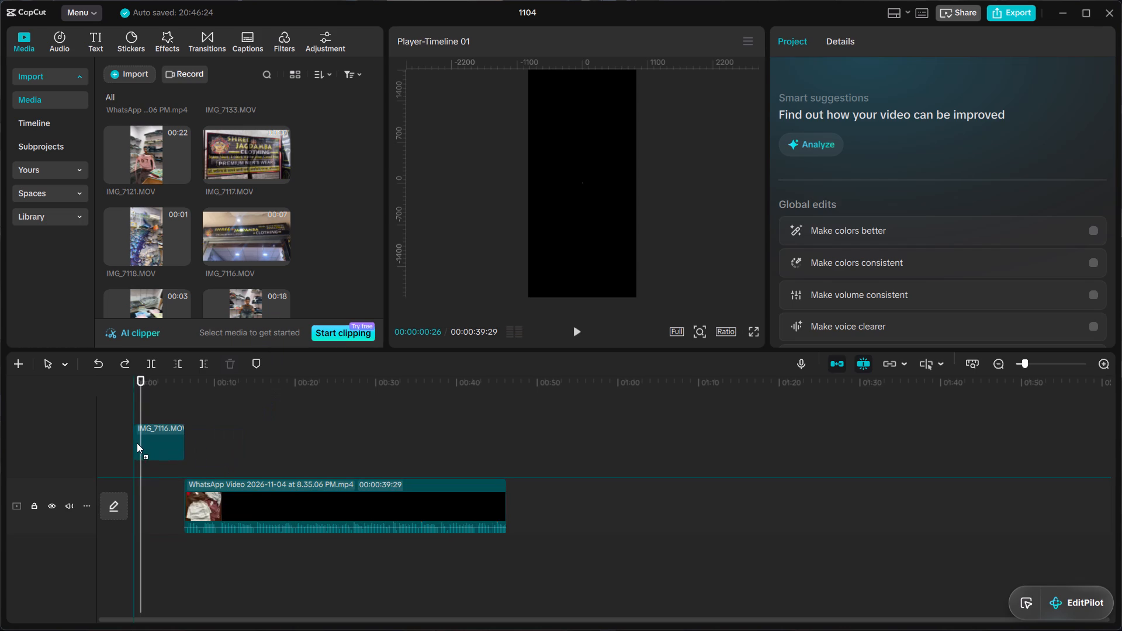
left_click_drag(137, 443, 141, 449)
left_click_drag(168, 466, 158, 464)
left_click_drag(142, 403, 125, 402)
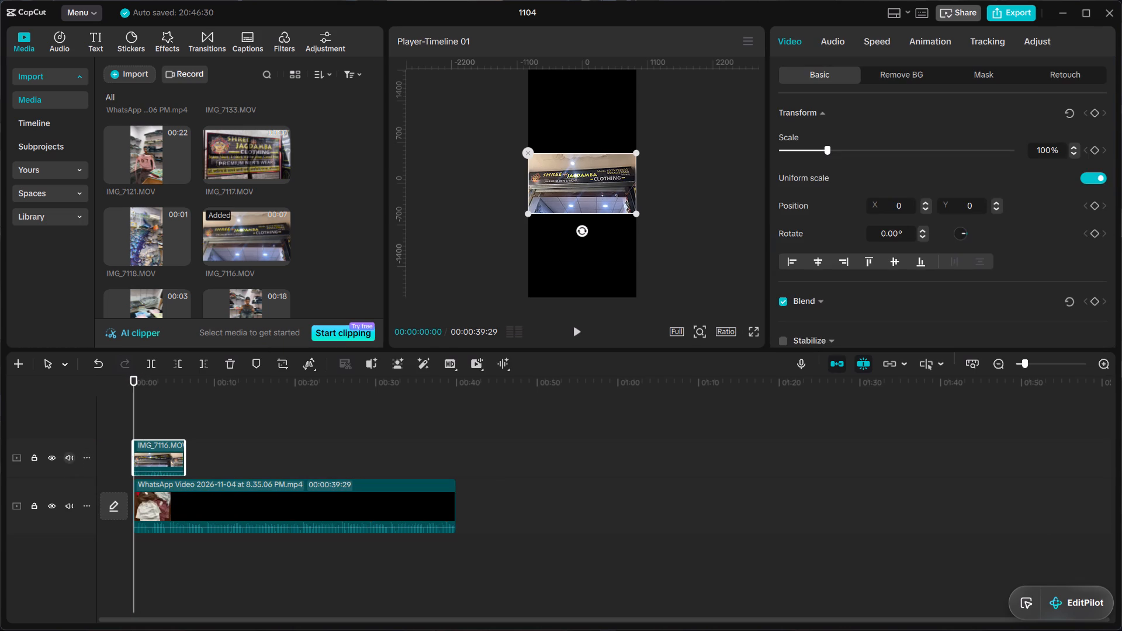
Mute the overlay track that holds the IMG_7116.MOV clip.
left_click(67, 462)
Play the opening and trim the end of the IMG_7116.MOV clip so it lasts about 2 seconds.
key("space")
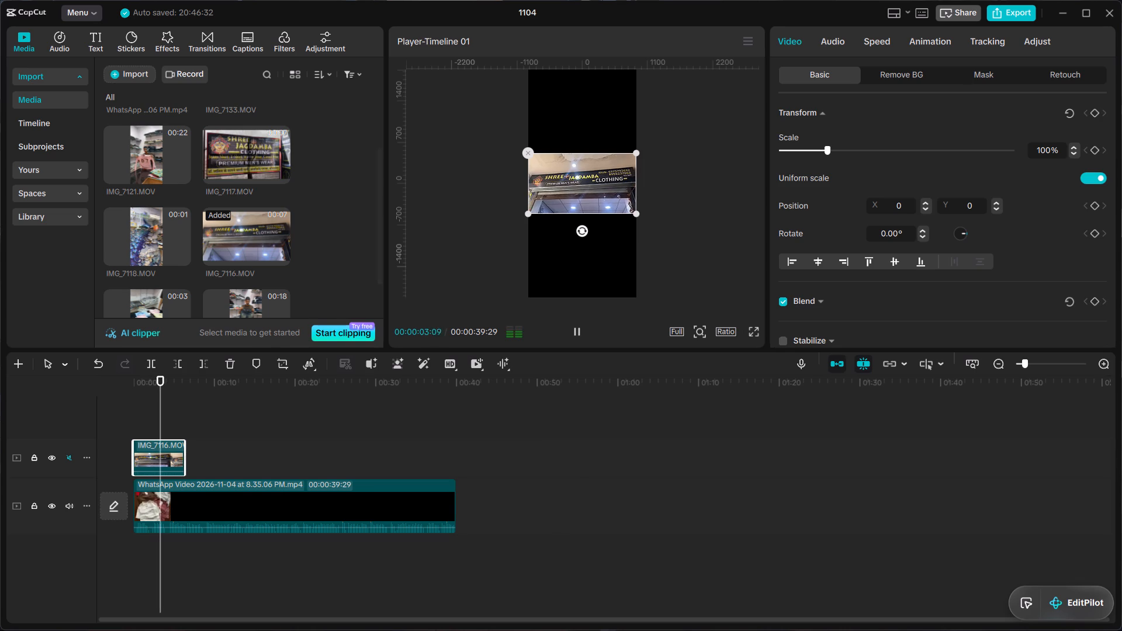
key("space")
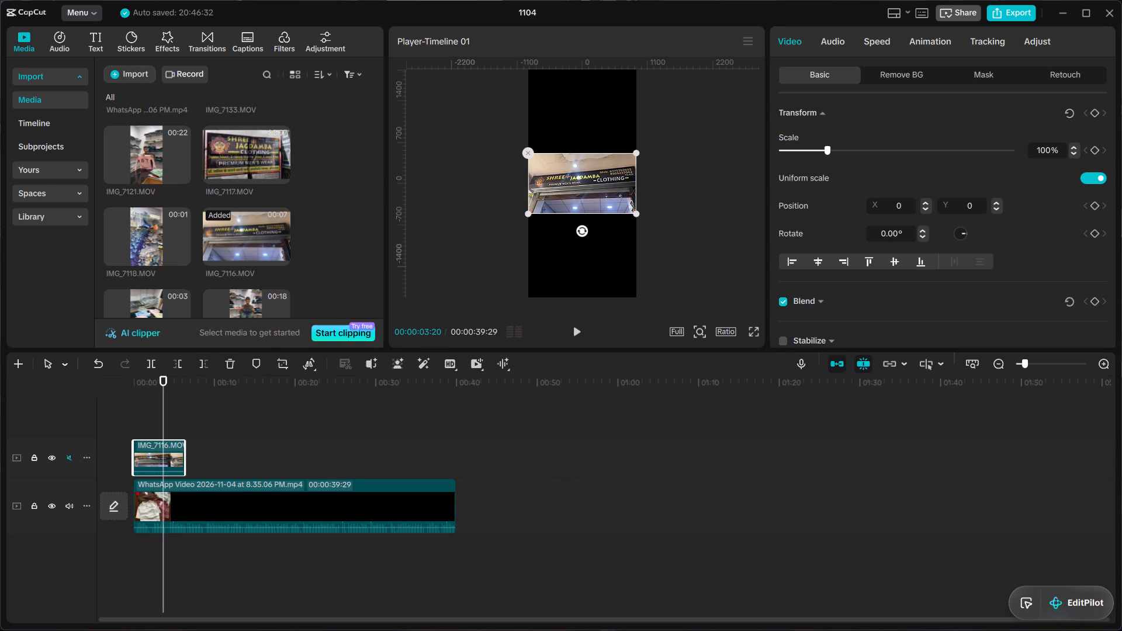
left_click_drag(185, 451, 166, 452)
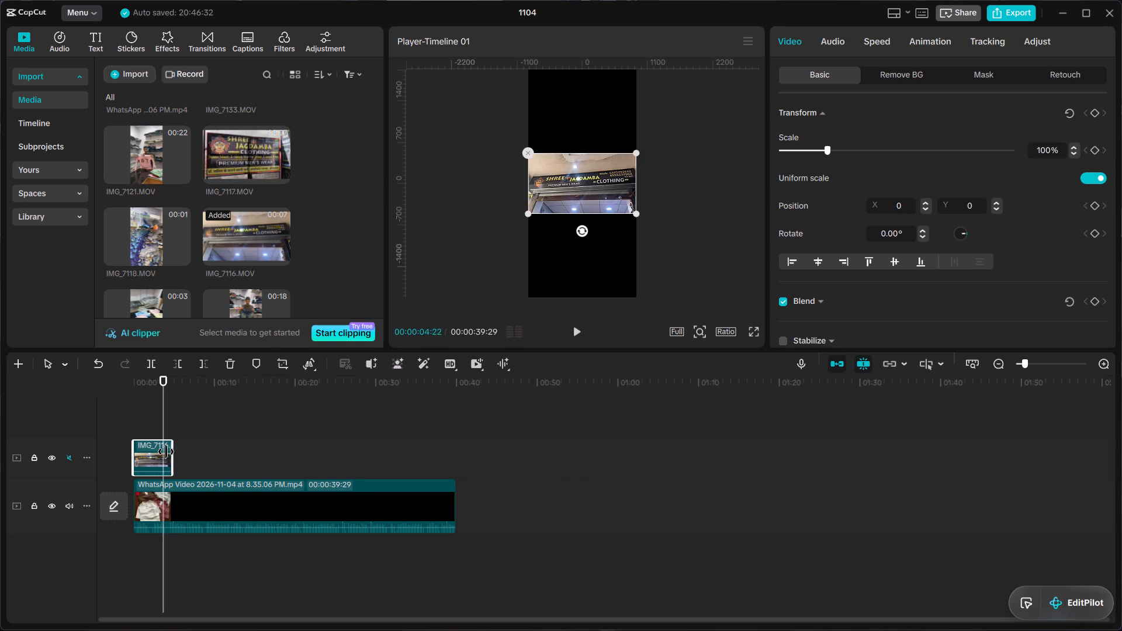
left_click_drag(166, 452, 146, 454)
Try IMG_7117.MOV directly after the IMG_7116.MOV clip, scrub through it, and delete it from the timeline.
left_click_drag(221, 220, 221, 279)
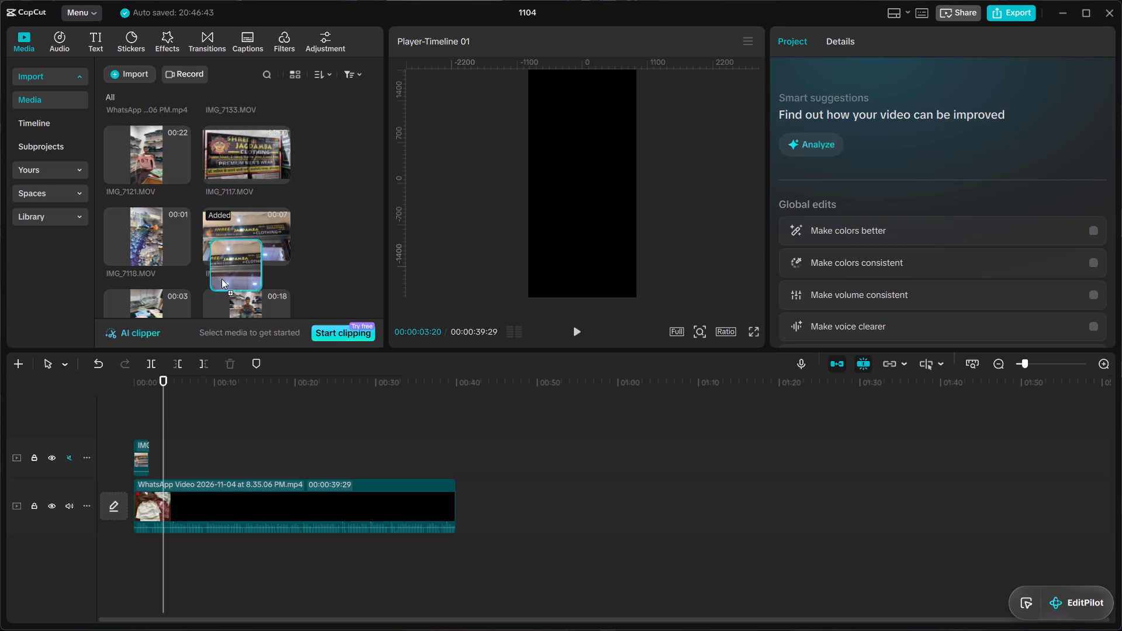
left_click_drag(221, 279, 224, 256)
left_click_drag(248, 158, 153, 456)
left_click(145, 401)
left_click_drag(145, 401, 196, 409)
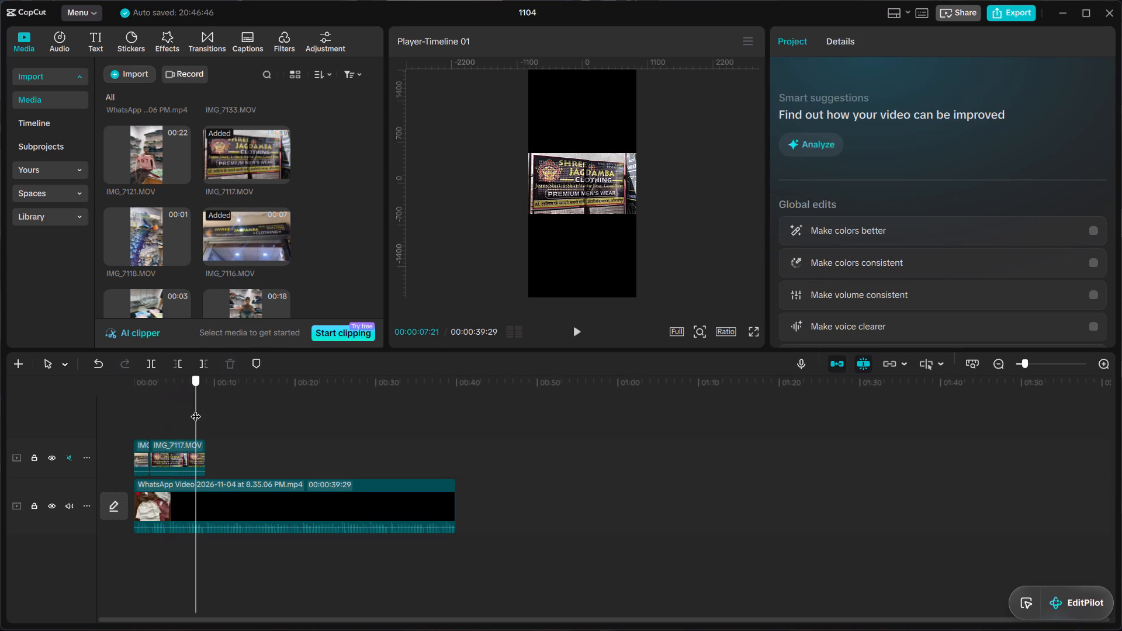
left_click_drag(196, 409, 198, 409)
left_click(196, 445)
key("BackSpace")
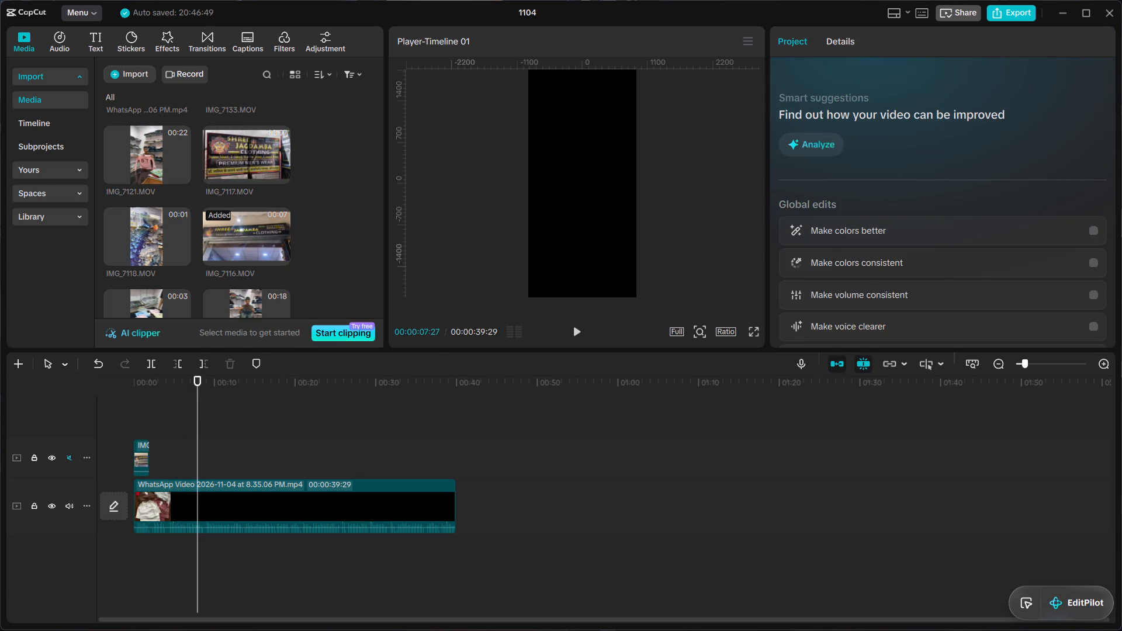
Play the opening from the start with the WhatsApp video selected to check the timing of the first cut.
left_click(147, 408)
left_click_drag(147, 408, 133, 413)
left_click(200, 506)
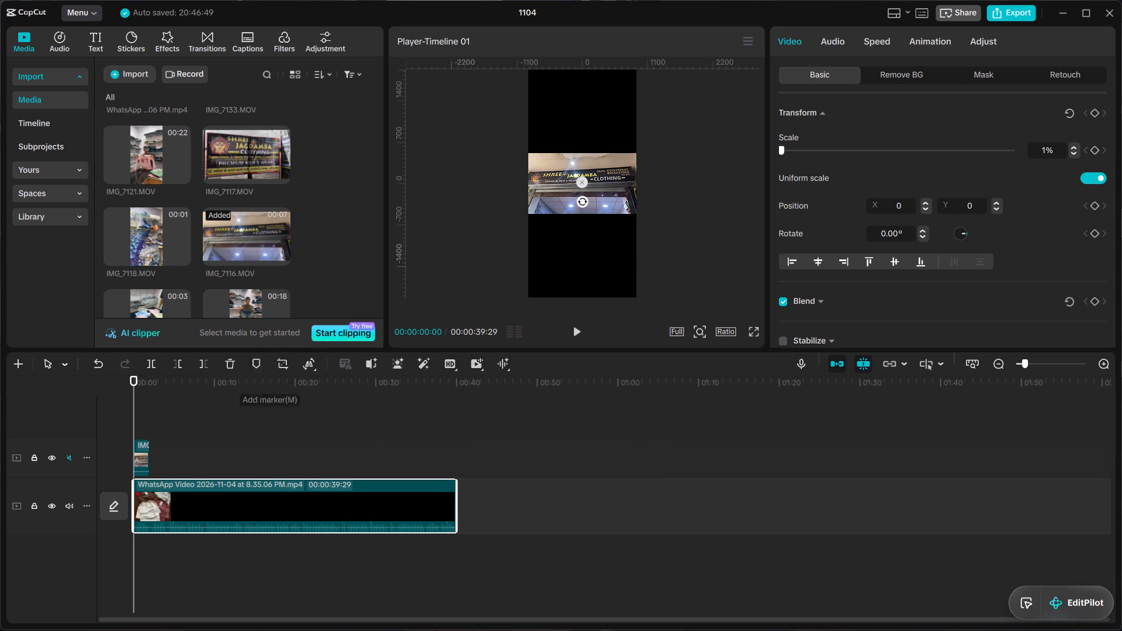
left_click(335, 509)
right_click(333, 506)
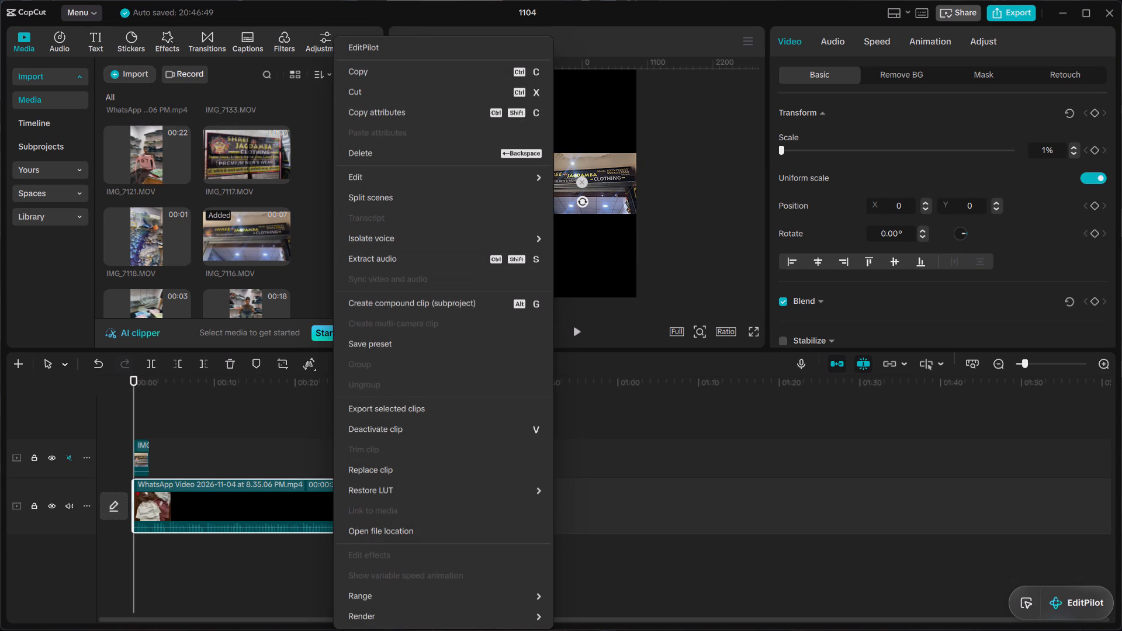
left_click(136, 398)
left_click_drag(136, 397, 108, 411)
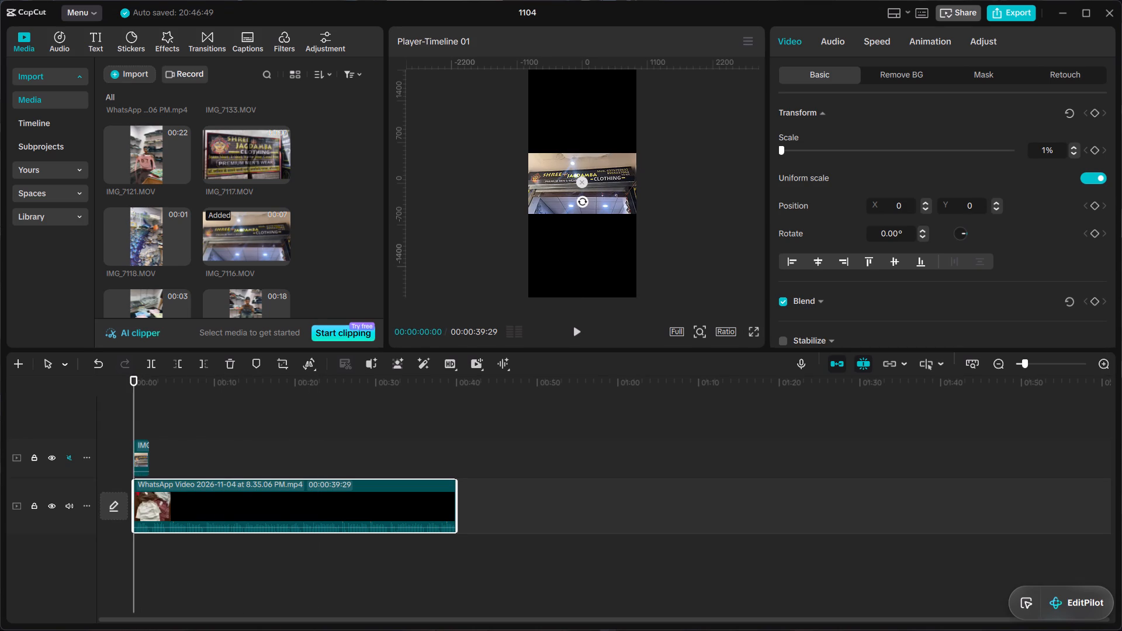
left_click(223, 490)
key("space")
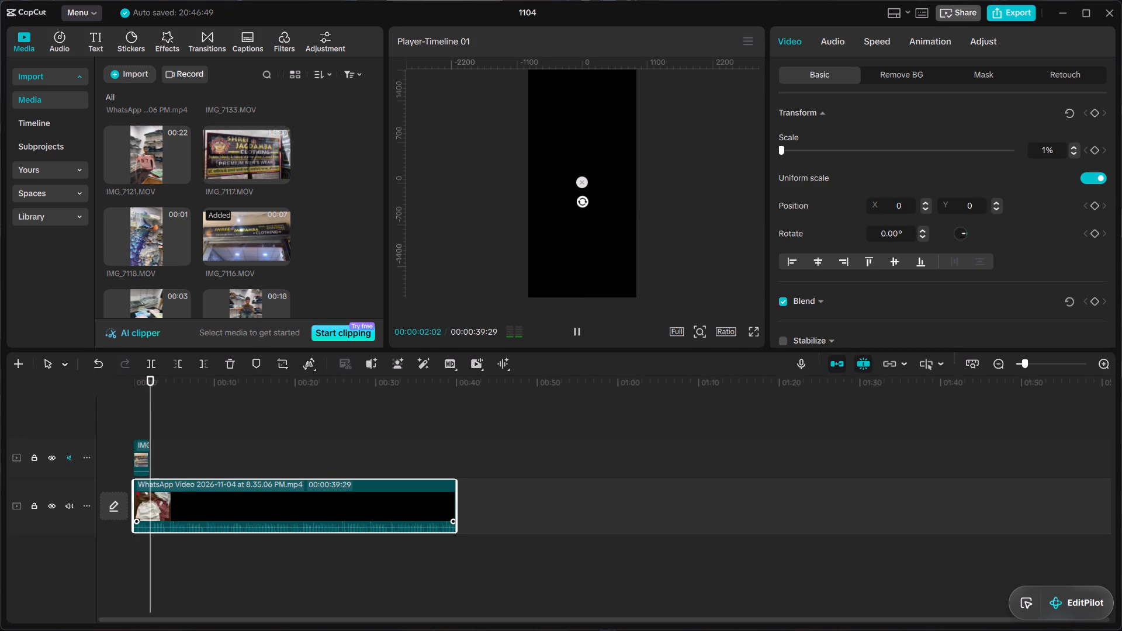
key("space")
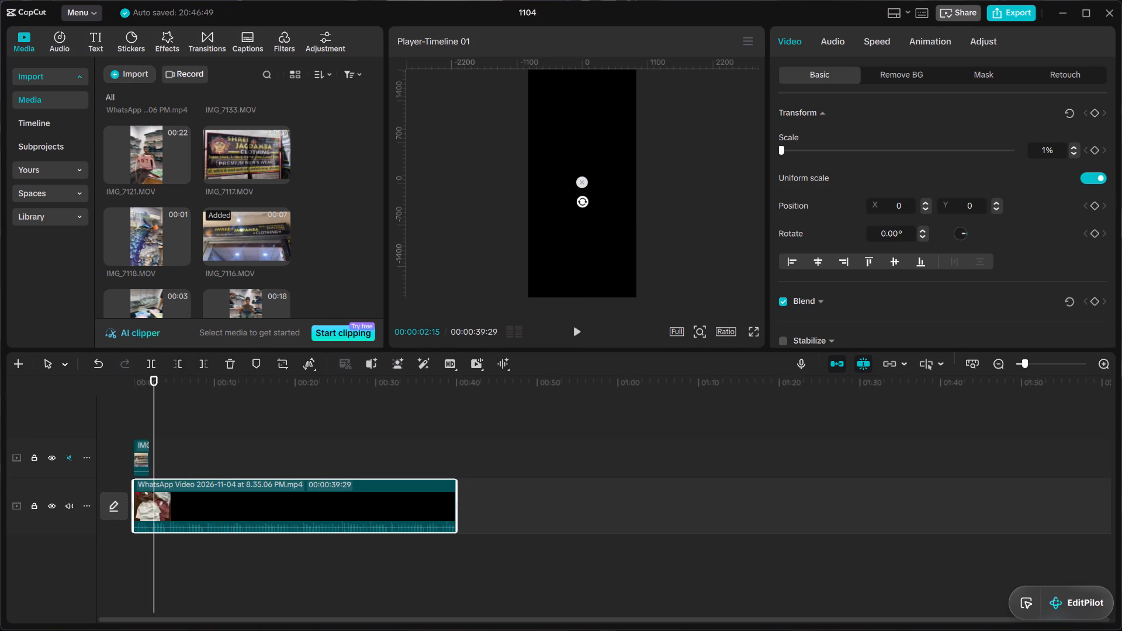
left_click_drag(153, 375, 141, 380)
left_click(151, 381)
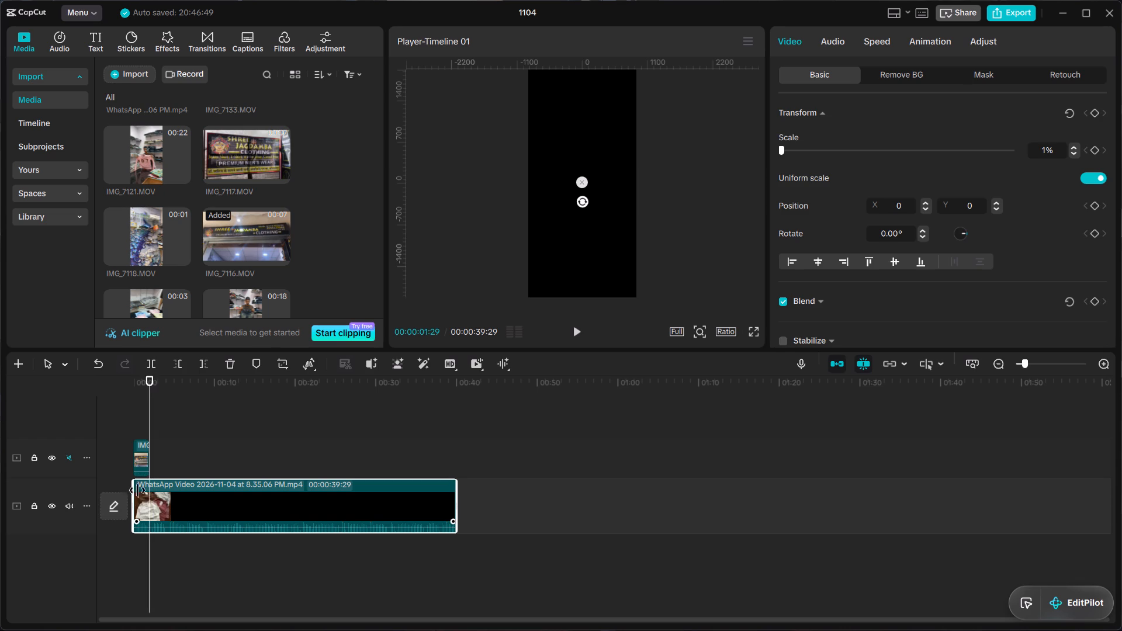
Replay the opening and park the playhead at the end of the IMG_7116.MOV clip, at about 00:00:01:29.
left_click(144, 452)
left_click(147, 455)
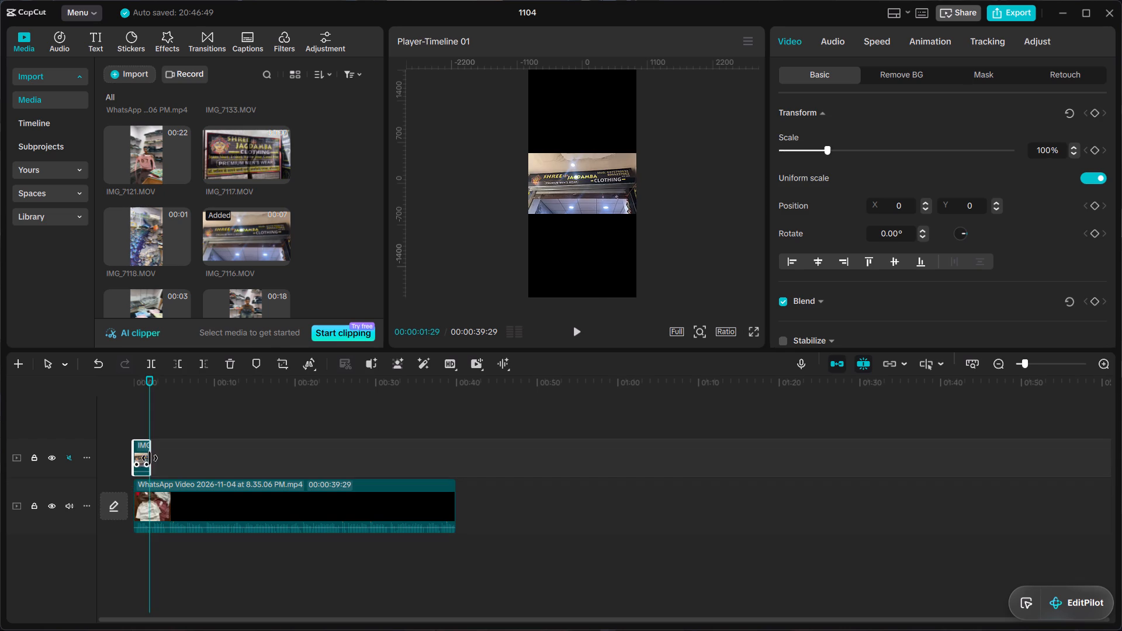
left_click(150, 429)
left_click_drag(149, 424, 90, 431)
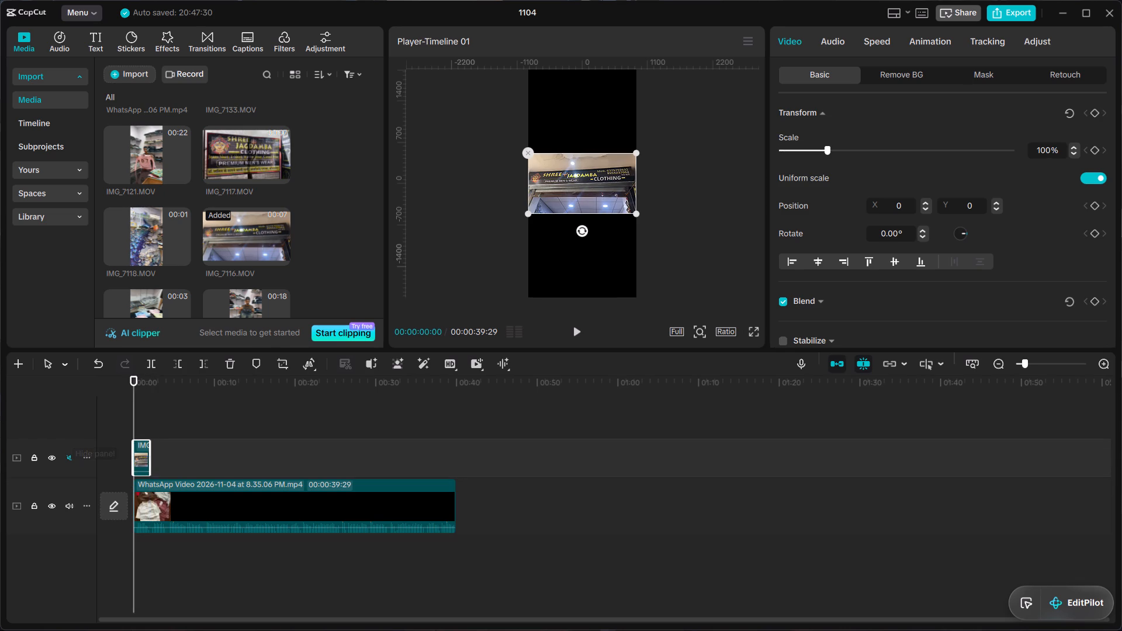
key("space")
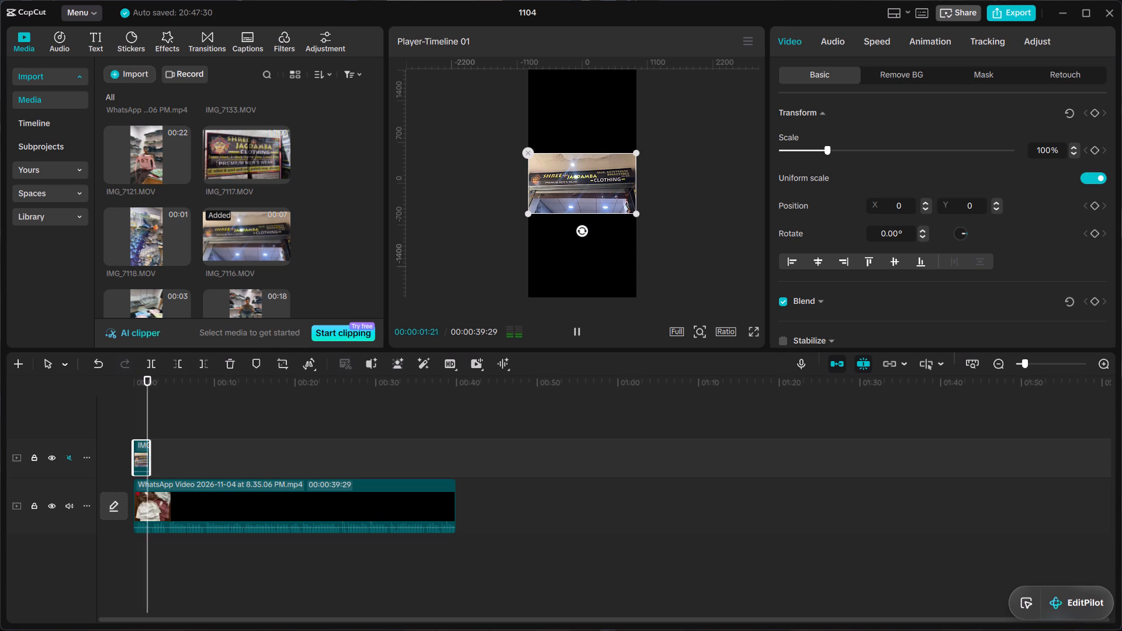
key("space")
key("space")
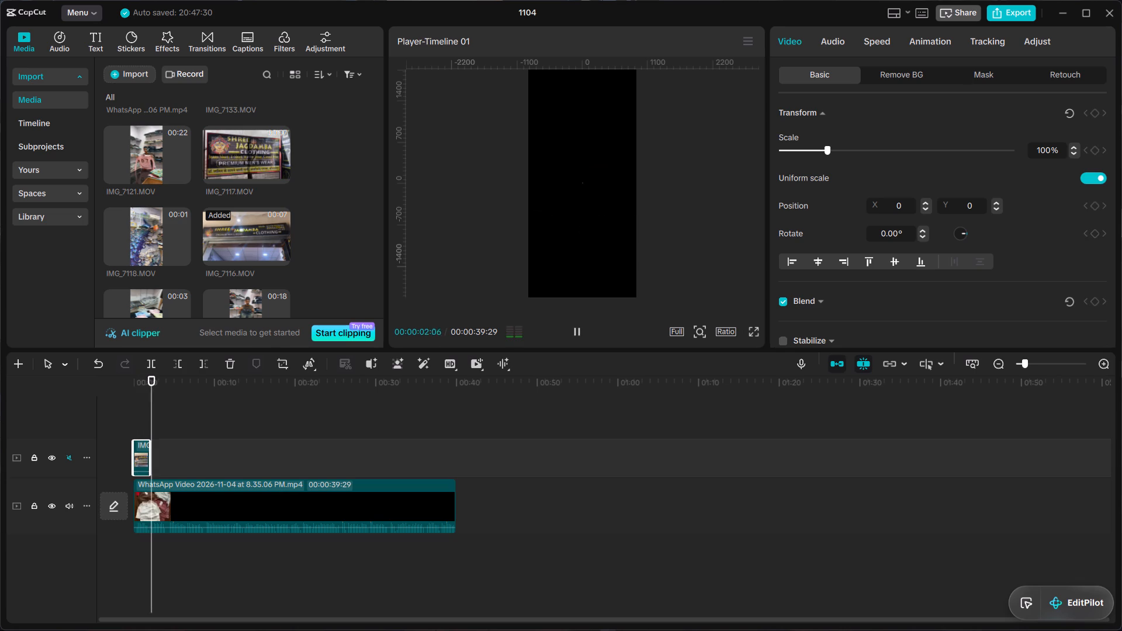
key("space")
left_click_drag(157, 377, 153, 377)
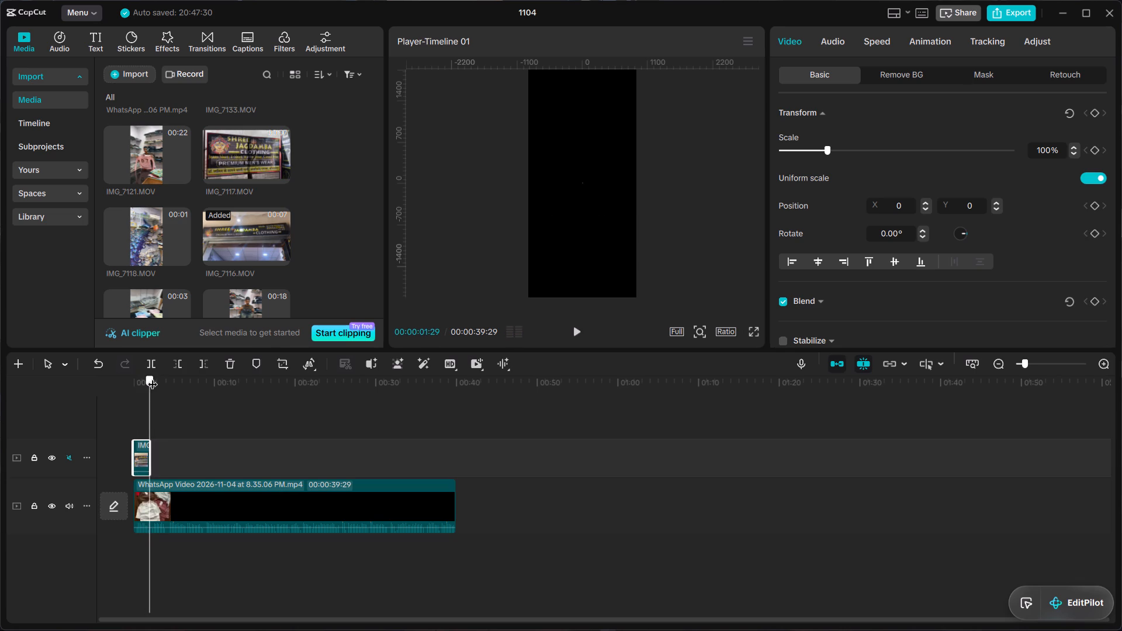
left_click_drag(153, 377, 151, 377)
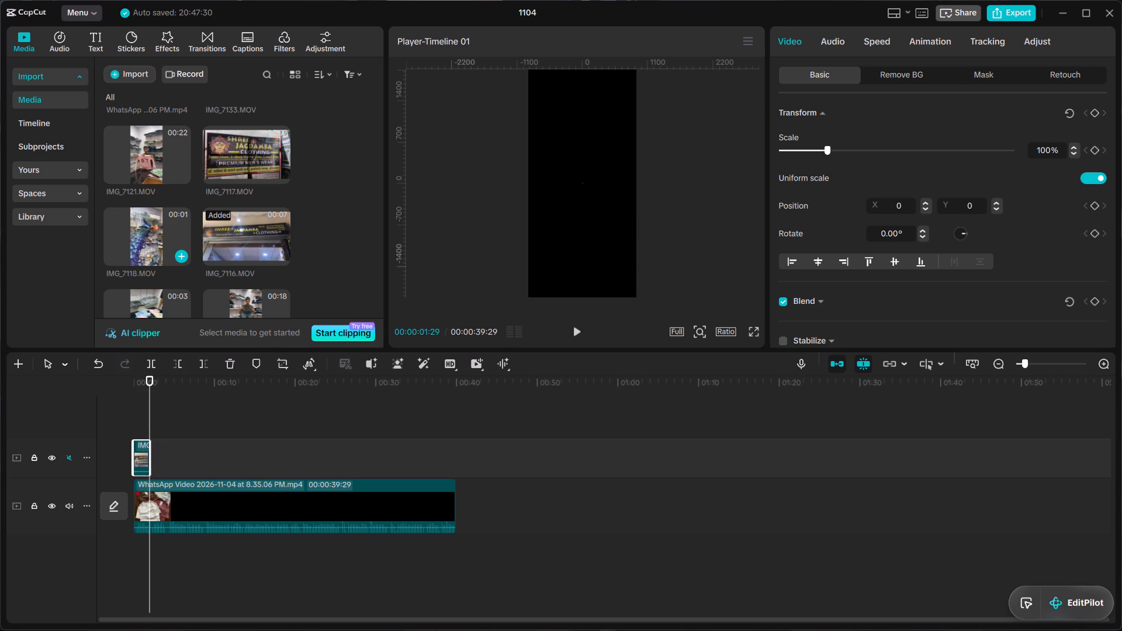
Preview IMG_7118, IMG_7121, IMG_7134, IMG_7135 and the WhatsApp video in the media library to choose the next shot.
left_click(173, 243)
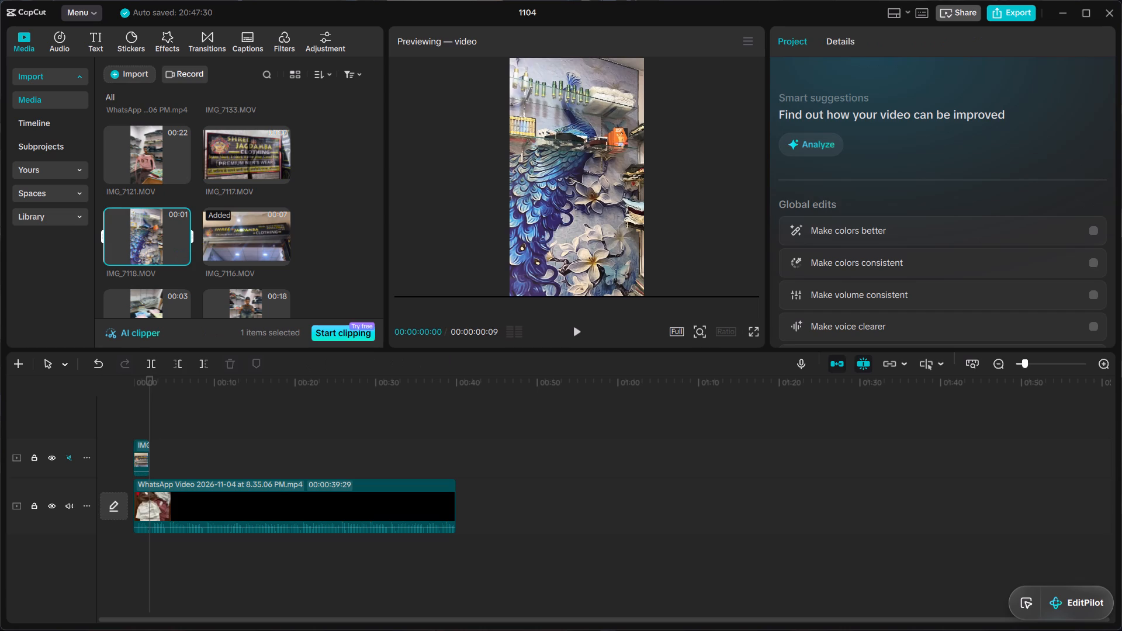
left_click(160, 172)
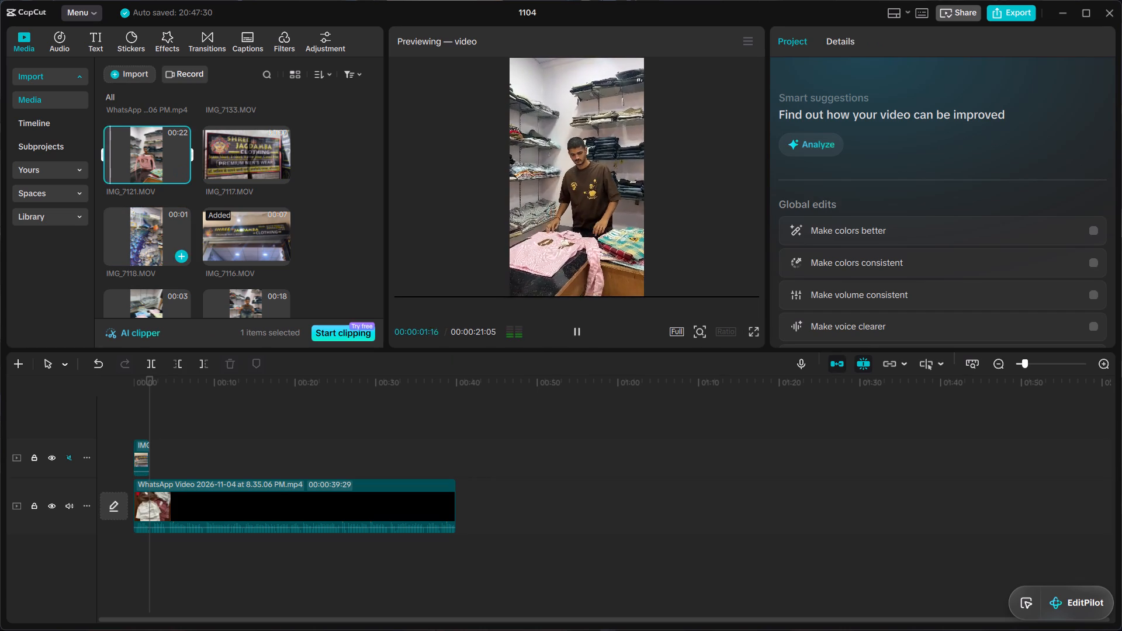
scroll(148, 233, "down", 2)
left_click(146, 268)
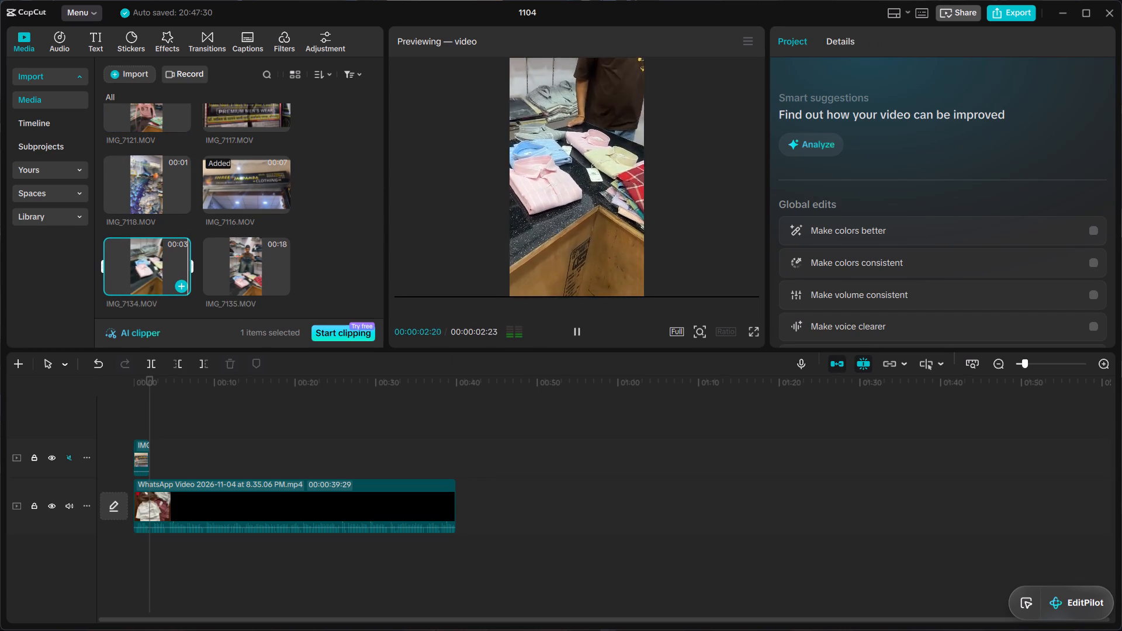
left_click(246, 255)
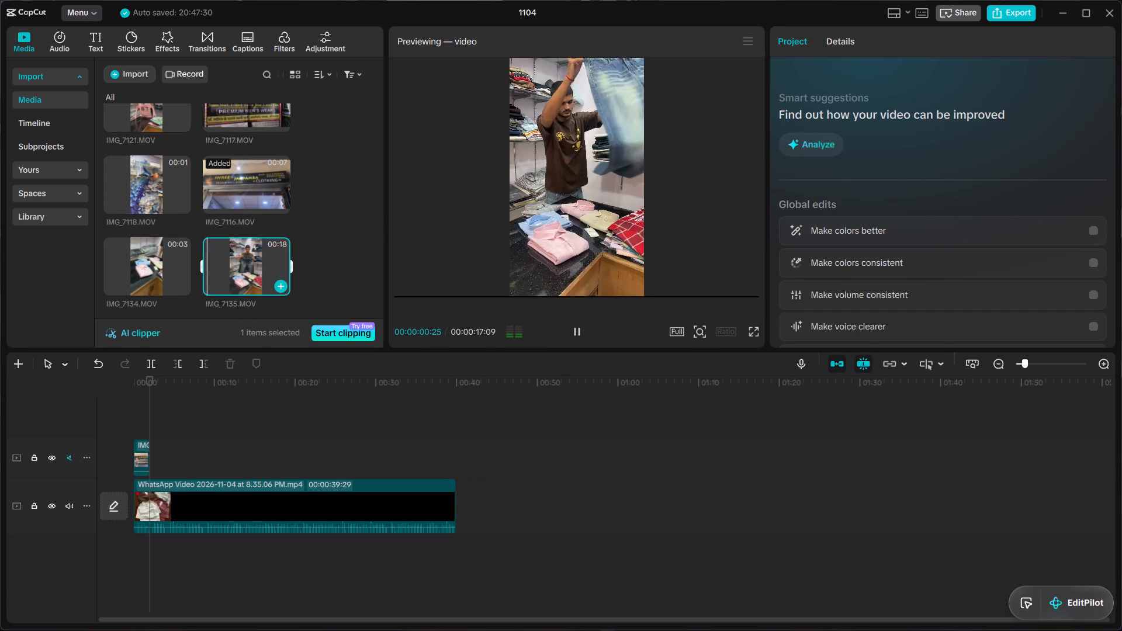
scroll(241, 249, "up", 4)
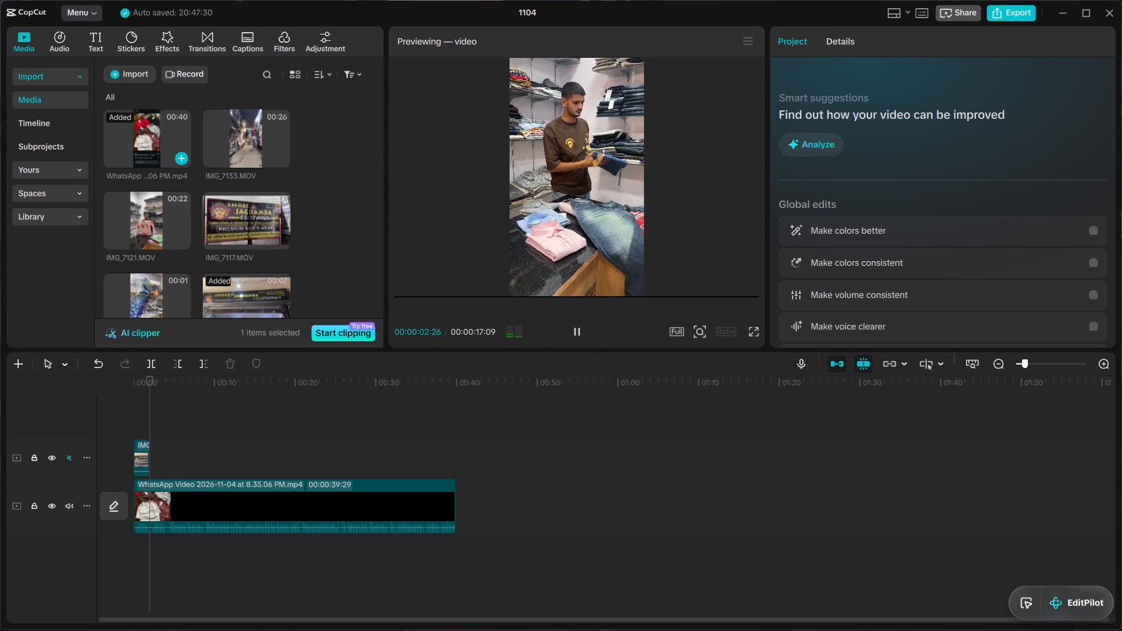
left_click(149, 152)
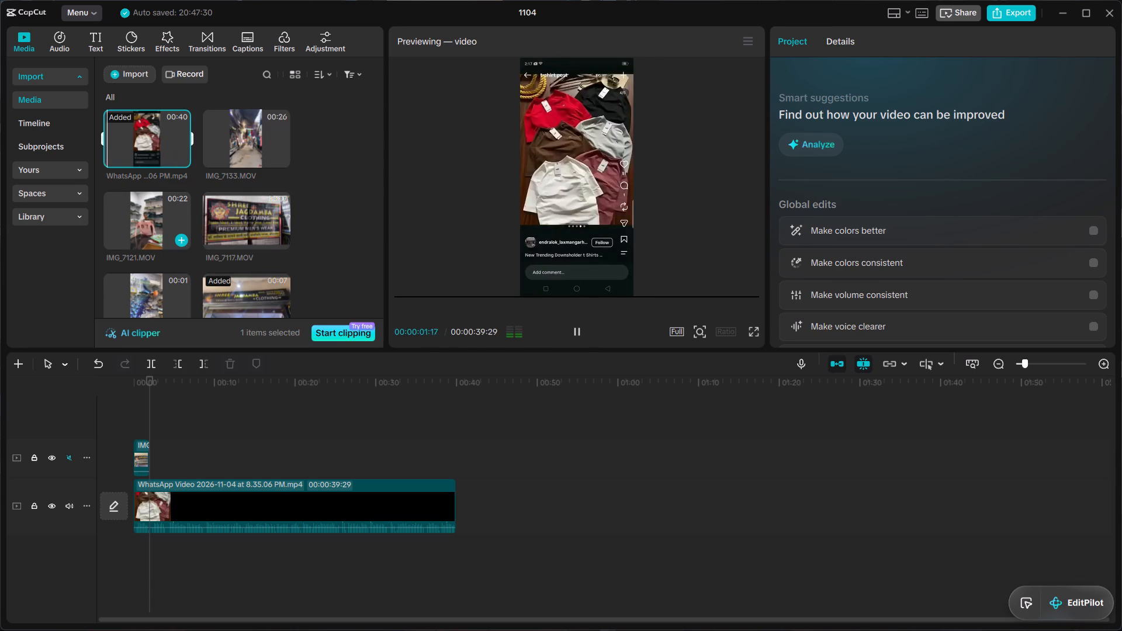
Place IMG_7121.MOV on the overlay track directly after the IMG_7116.MOV clip.
left_click(171, 214)
left_click_drag(171, 210, 172, 456)
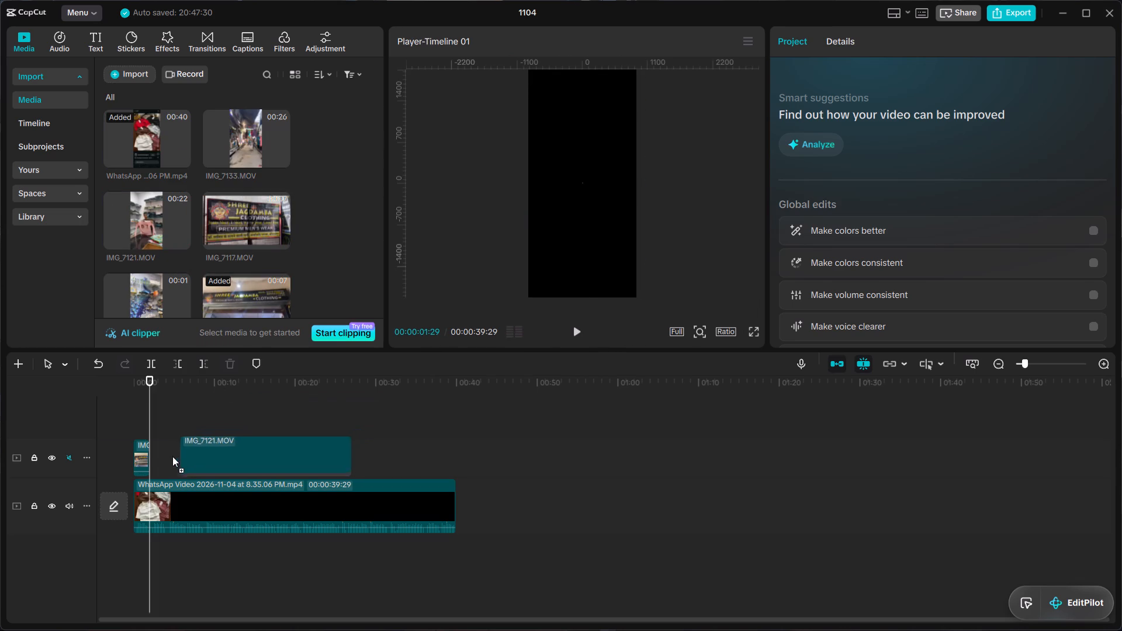
left_click_drag(172, 456, 150, 456)
Play the cut into IMG_7121.MOV and scale that clip up to about 119% to fill the vertical frame.
left_click_drag(150, 411, 140, 413)
key("space")
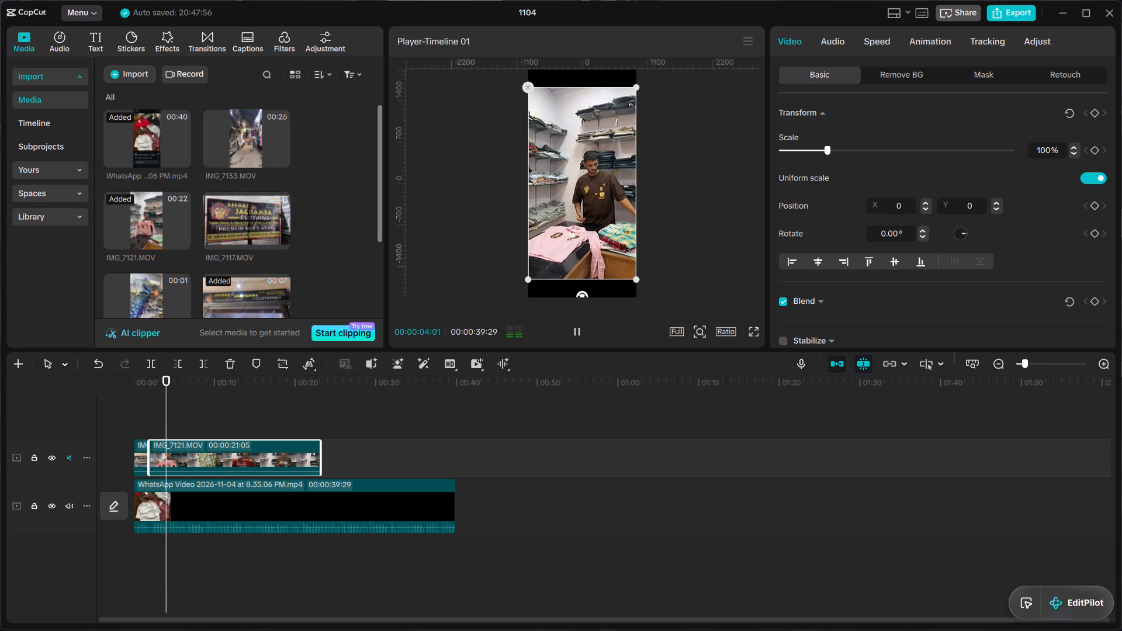
left_click_drag(635, 278, 636, 285)
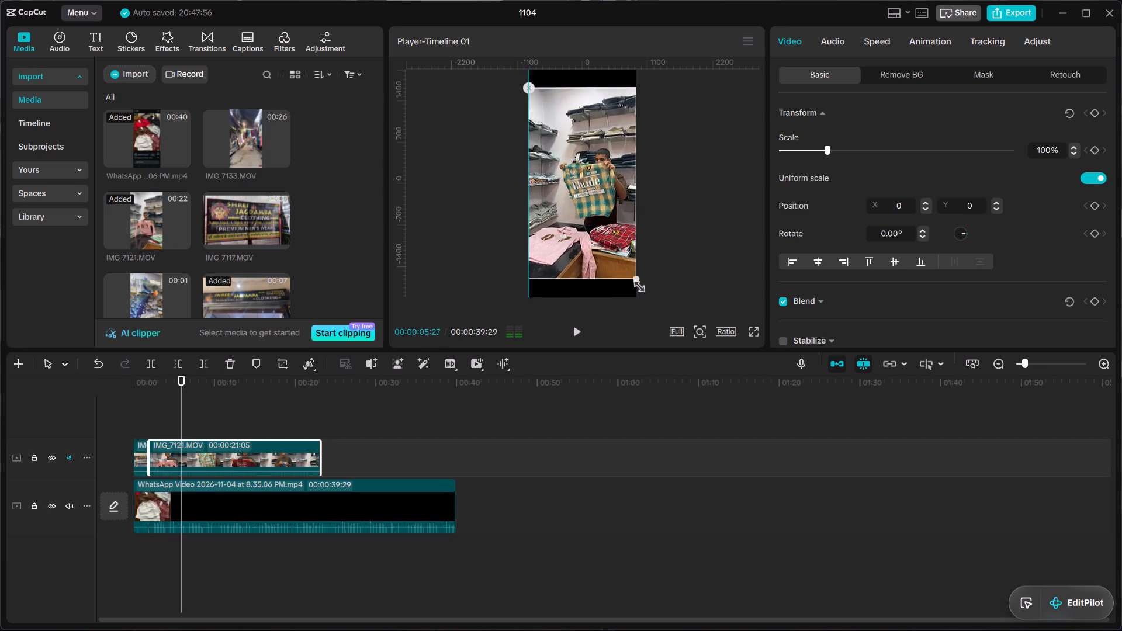
left_click_drag(636, 285, 643, 306)
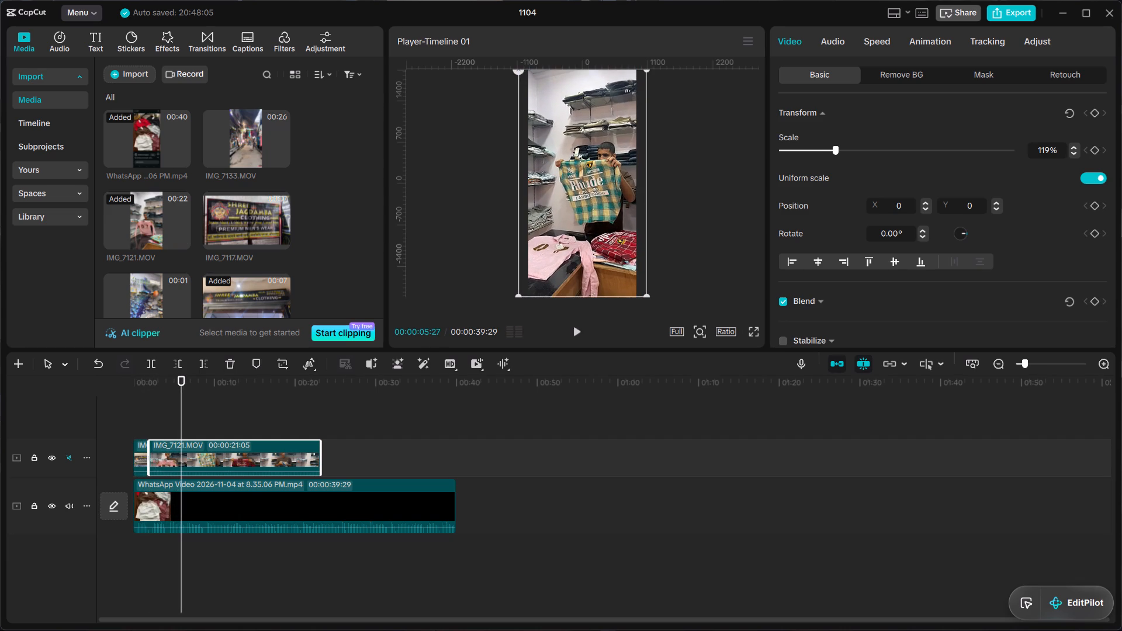
Play the edit from near the start to about 13 seconds to review the IMG_7121.MOV footage.
left_click_drag(179, 396, 143, 400)
key("space")
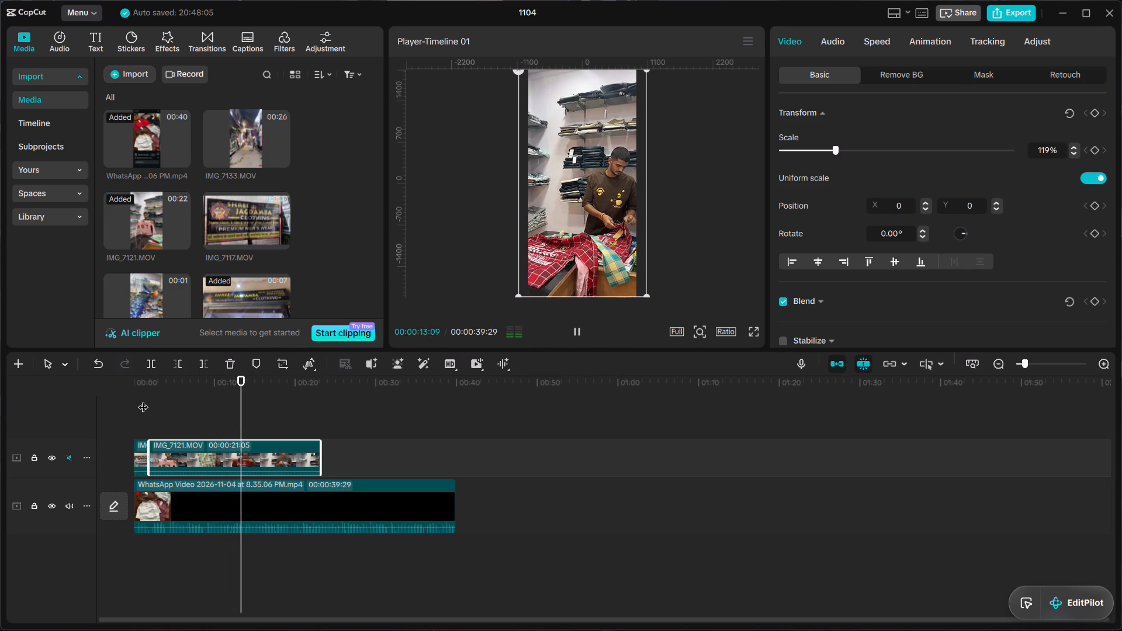
key("space")
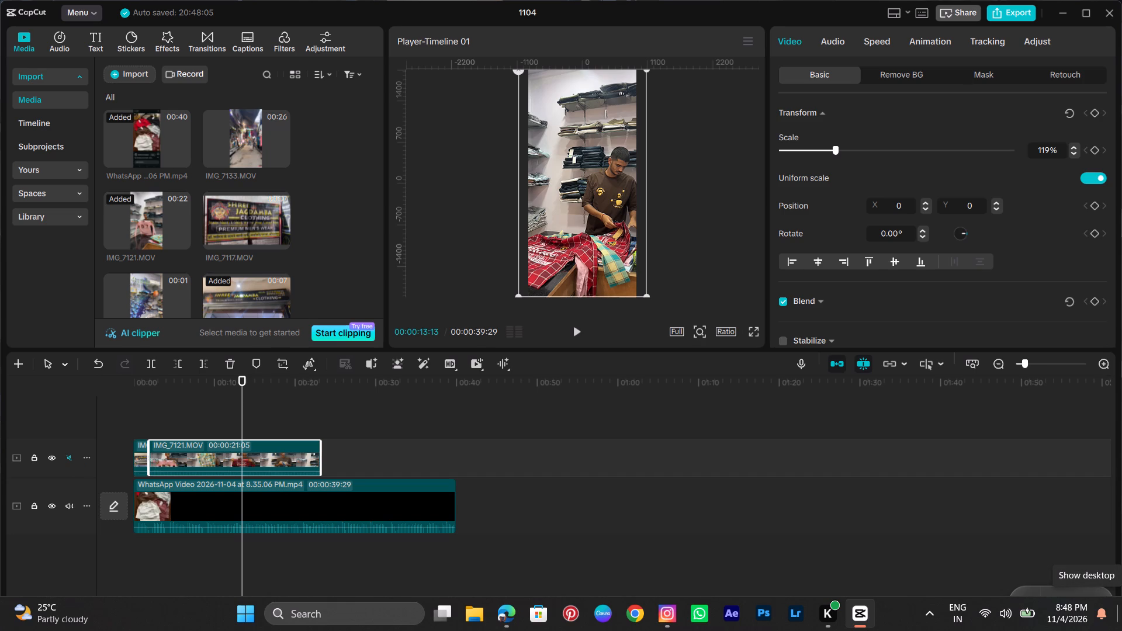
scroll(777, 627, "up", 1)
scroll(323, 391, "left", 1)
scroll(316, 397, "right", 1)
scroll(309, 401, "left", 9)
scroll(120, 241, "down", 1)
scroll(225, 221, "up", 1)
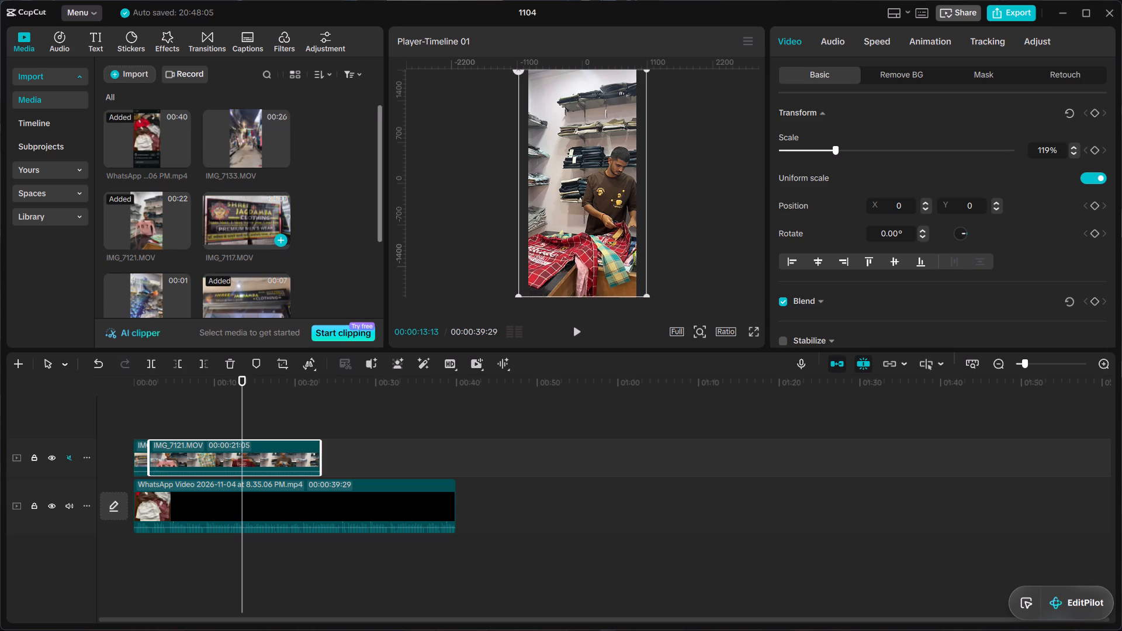
Preview IMG_7133.MOV and place it on a new track above IMG_7121.MOV, starting at about 17 seconds.
left_click(227, 149)
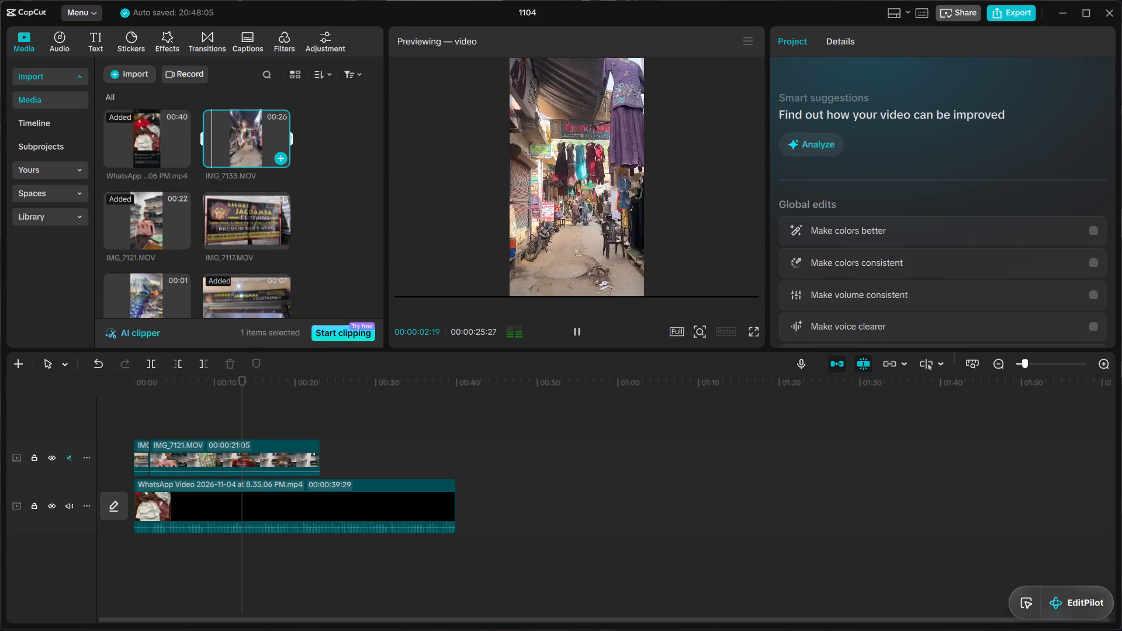
left_click_drag(238, 147, 147, 458)
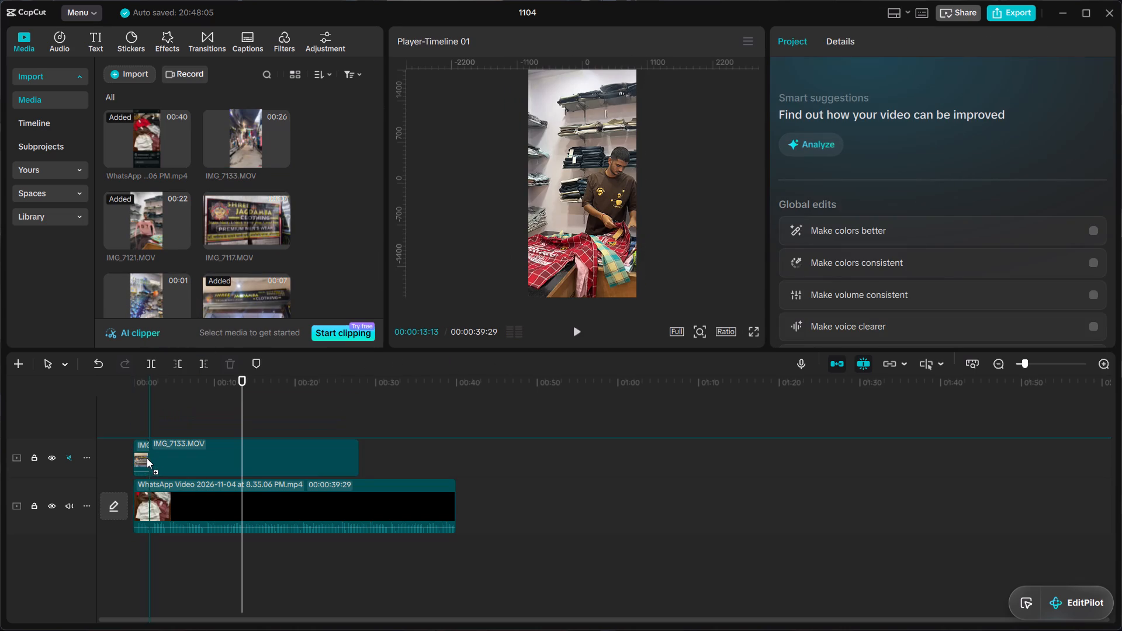
left_click_drag(147, 458, 151, 456)
left_click_drag(181, 438, 167, 490)
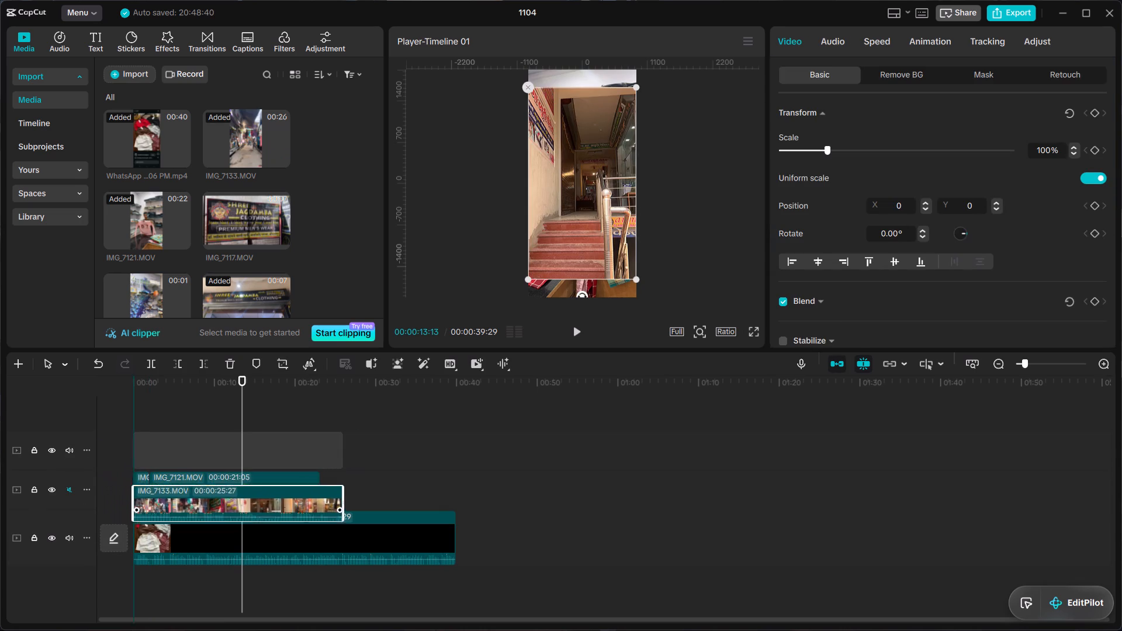
left_click_drag(167, 490, 300, 166)
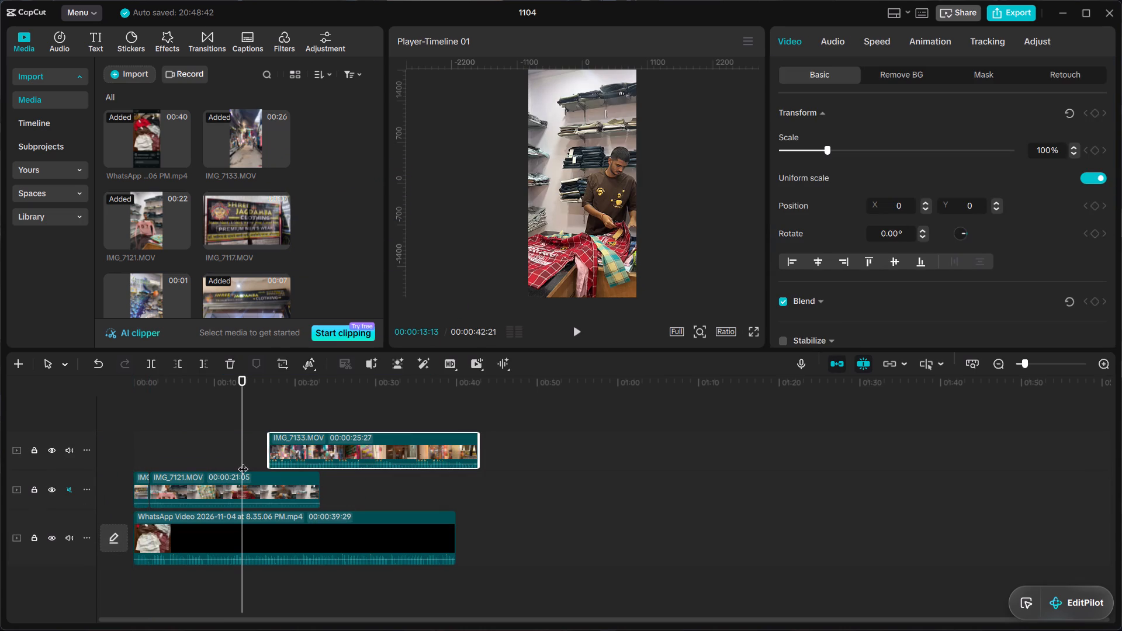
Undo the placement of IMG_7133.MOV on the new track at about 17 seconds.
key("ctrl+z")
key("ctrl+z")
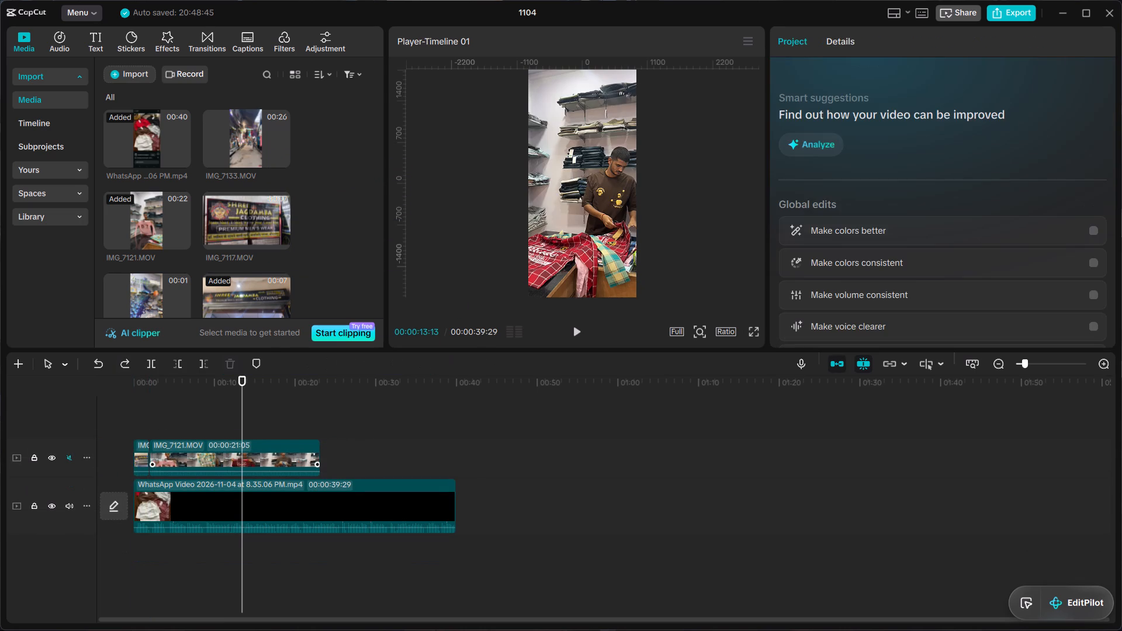
Insert IMG_7133.MOV on the overlay track between the short opening clip and IMG_7121.MOV, moving IMG_7121.MOV back to make room.
left_click(280, 456)
left_click_drag(241, 155, 166, 371)
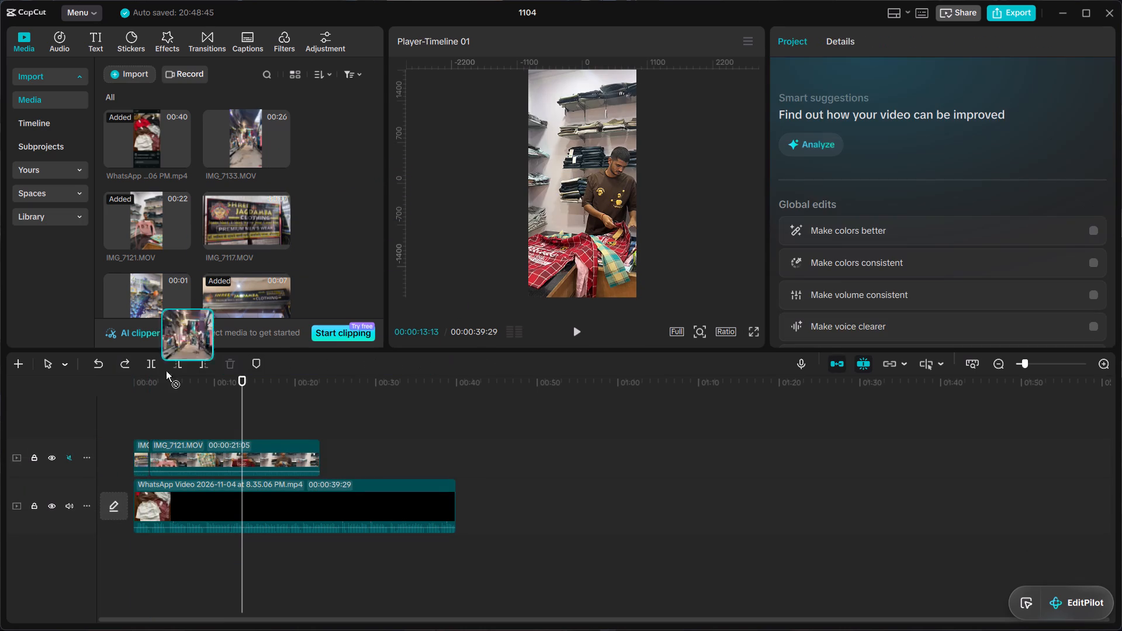
left_click_drag(166, 371, 151, 464)
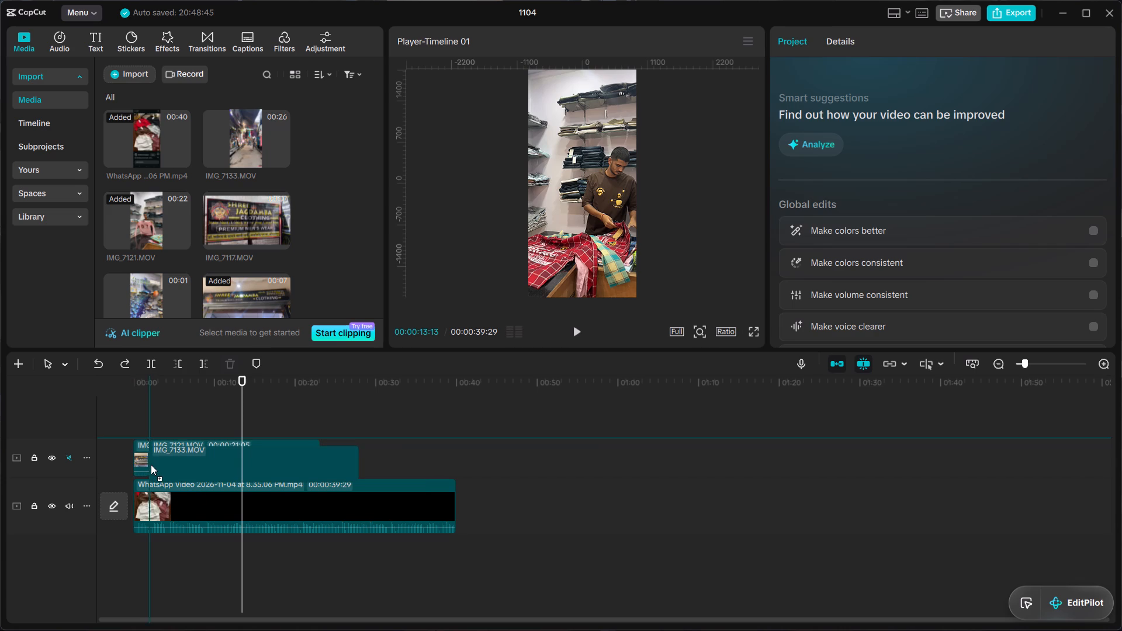
left_click_drag(151, 464, 151, 473)
left_click_drag(171, 480, 273, 475)
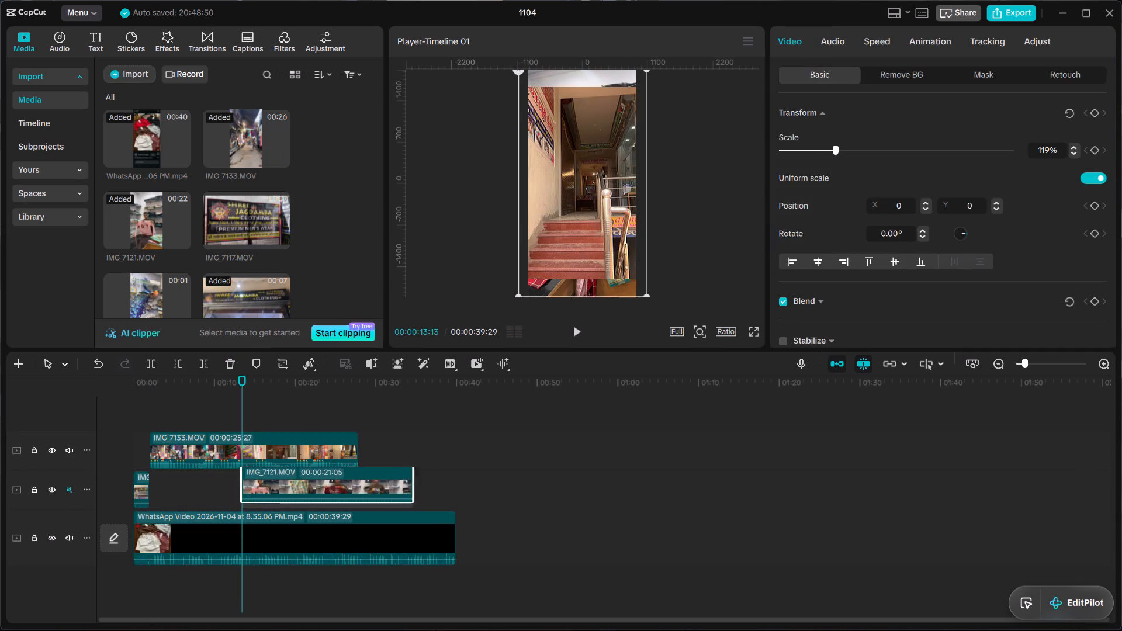
left_click_drag(273, 475, 385, 442)
left_click_drag(281, 448, 285, 491)
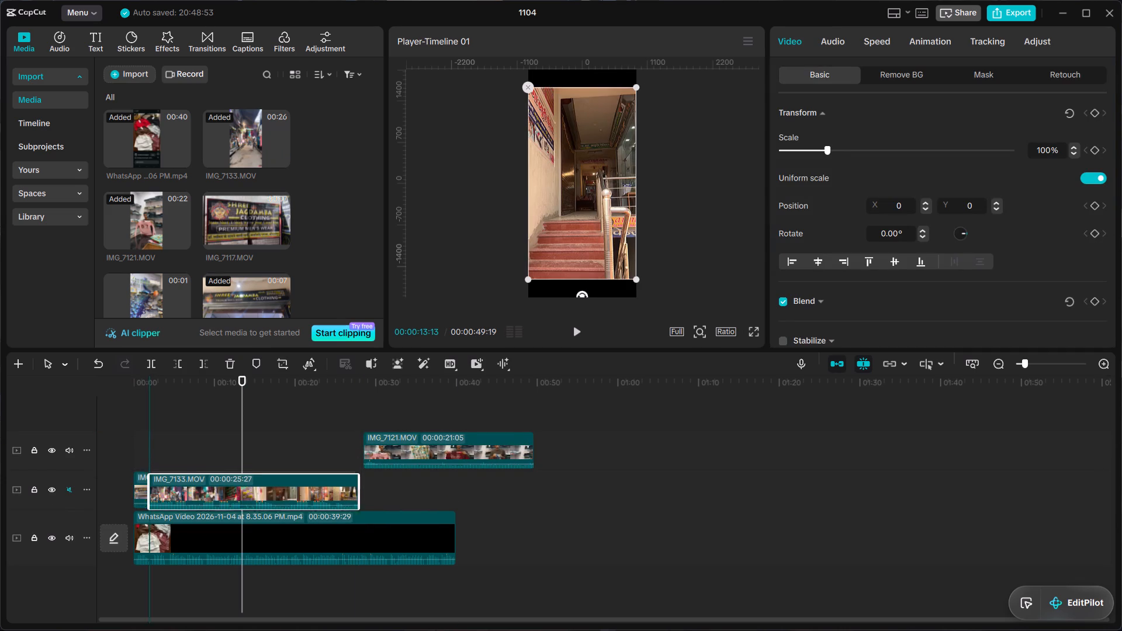
left_click_drag(285, 491, 286, 493)
left_click_drag(407, 448, 407, 492)
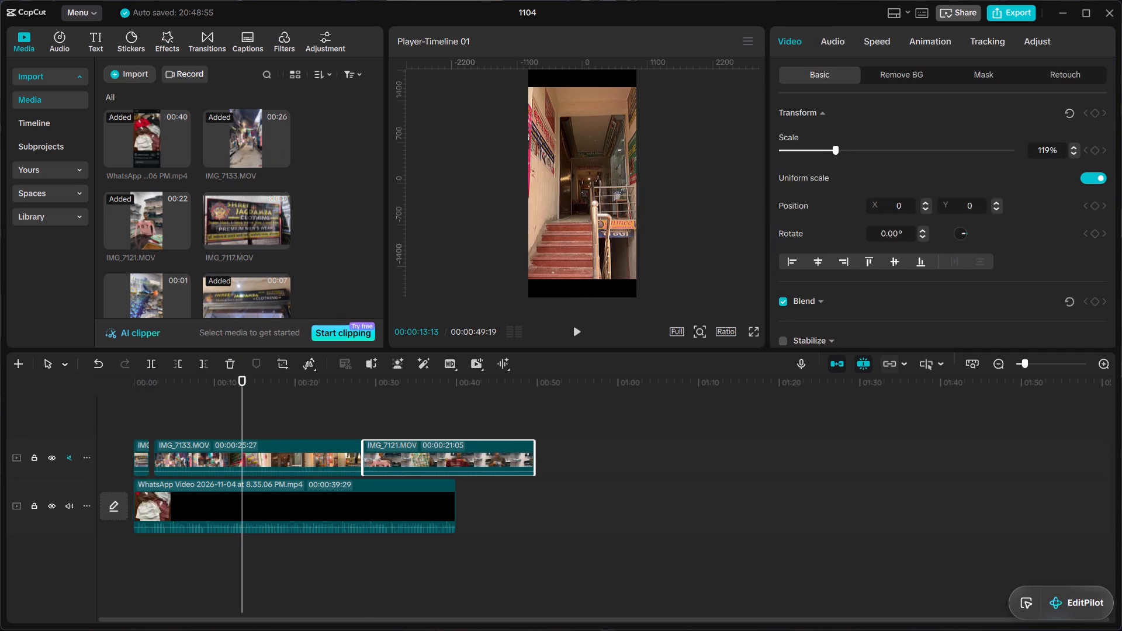
Close the gaps on the overlay track so IMG_7133.MOV and IMG_7121.MOV follow the opening clip back to back.
left_click(898, 361)
left_click_drag(264, 451, 255, 451)
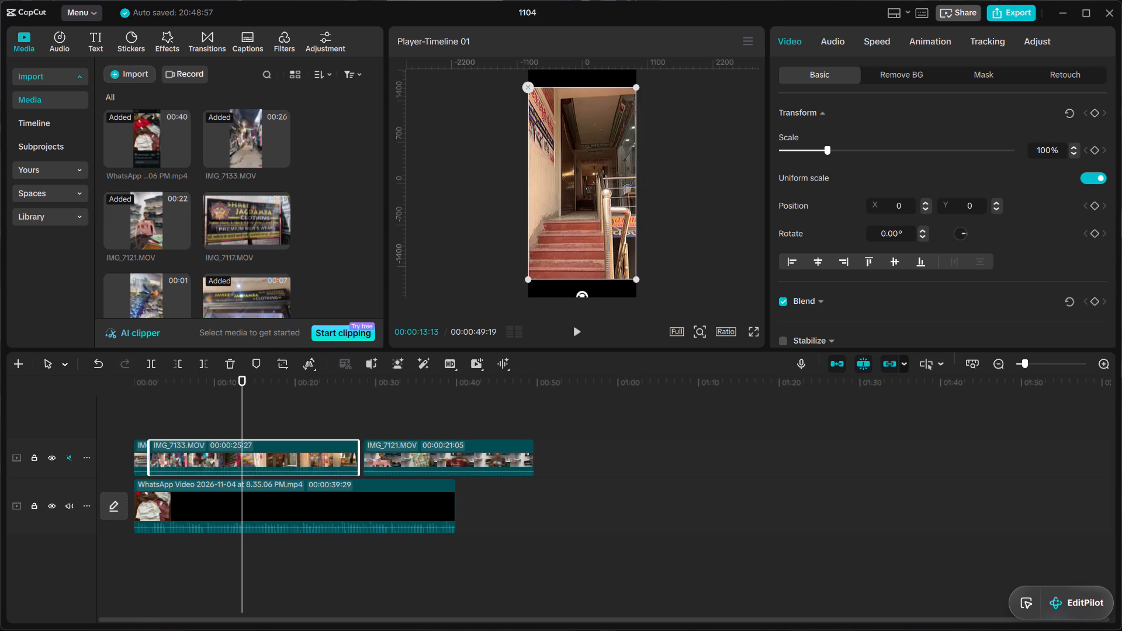
left_click_drag(397, 452, 389, 456)
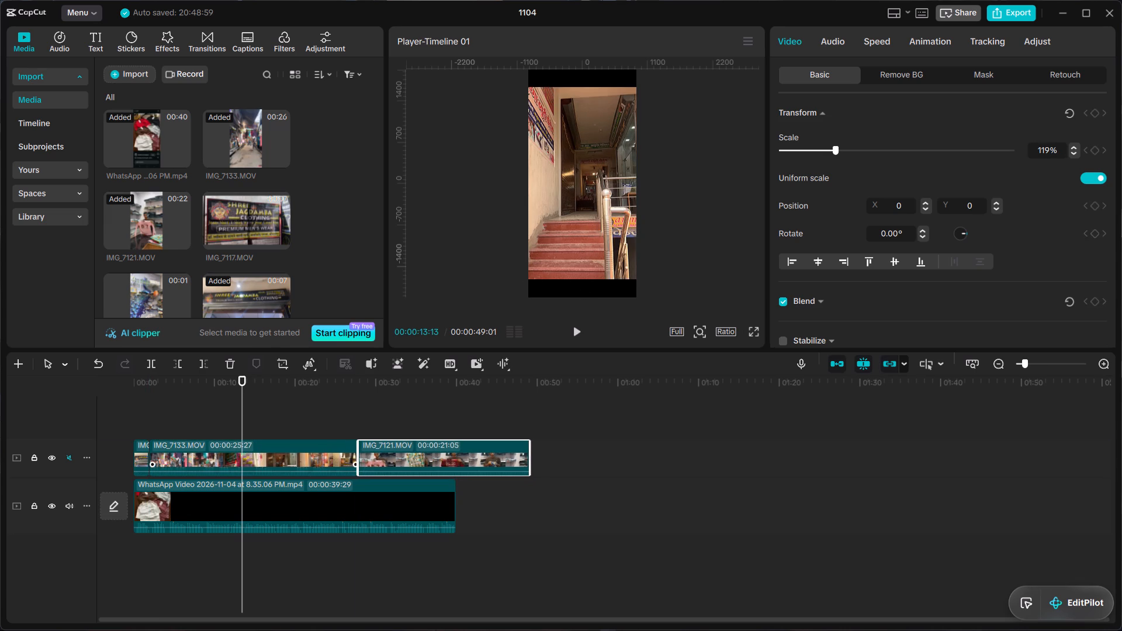
Play the cut into IMG_7133.MOV and scale that clip up to about 119% to fill the vertical frame.
double_click(143, 414)
key("c")
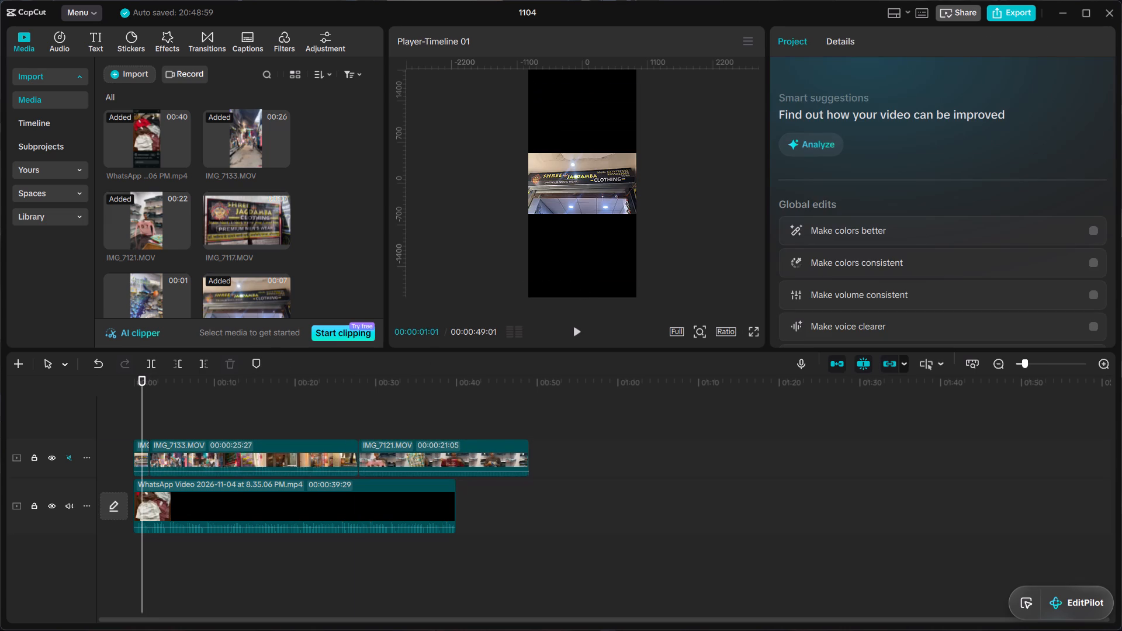
left_click_drag(135, 403, 85, 419)
left_click(138, 399)
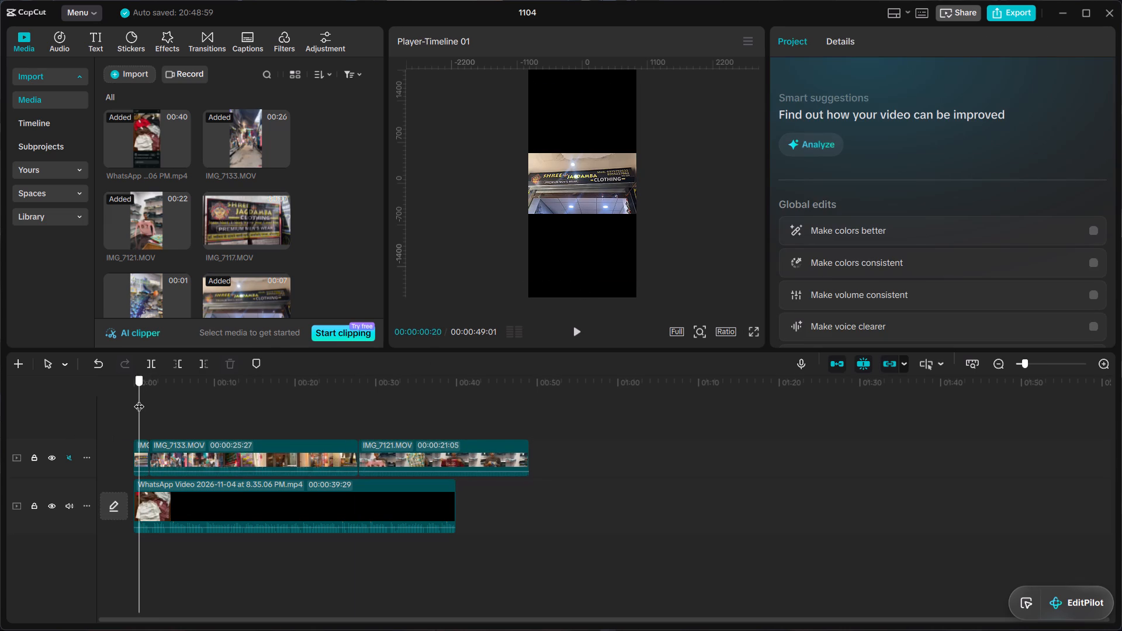
left_click_drag(139, 399, 86, 412)
key("space")
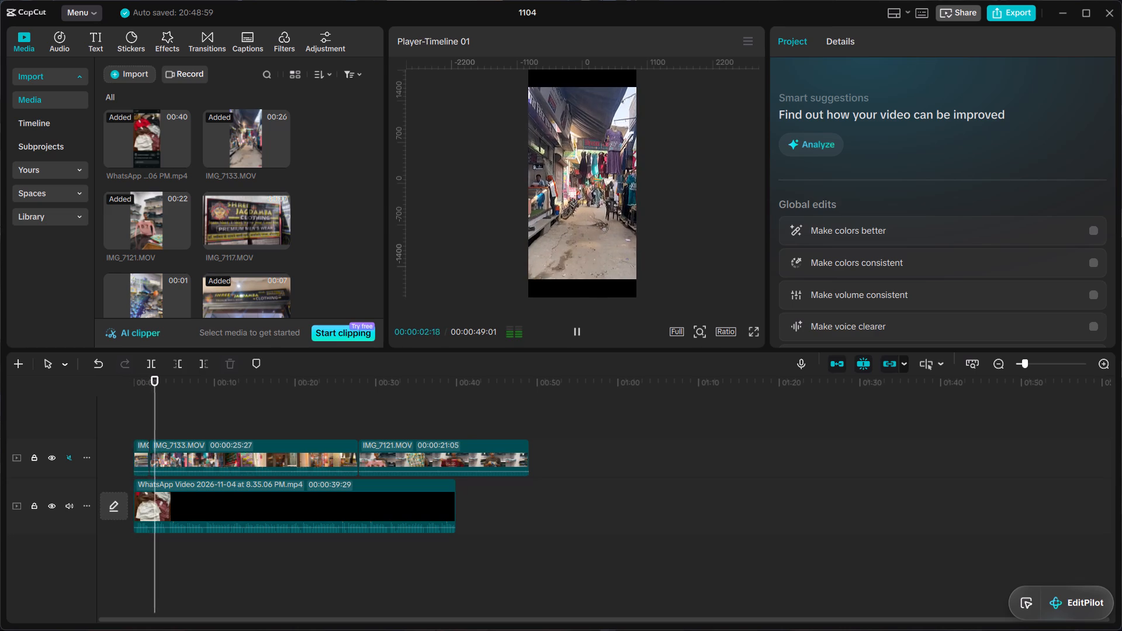
key("space")
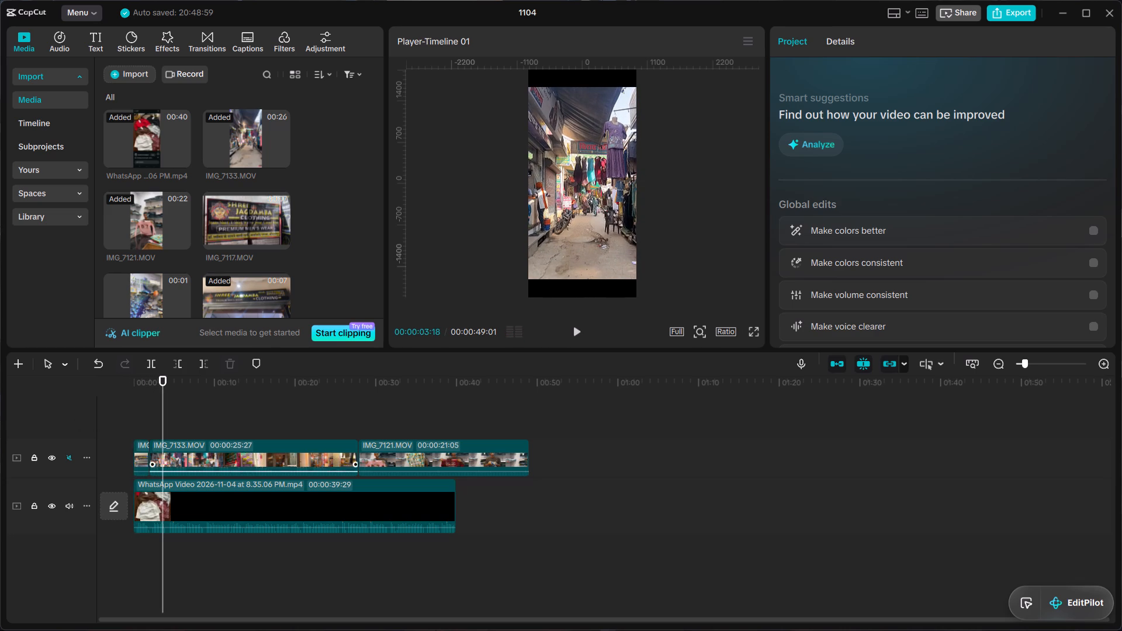
left_click(262, 442)
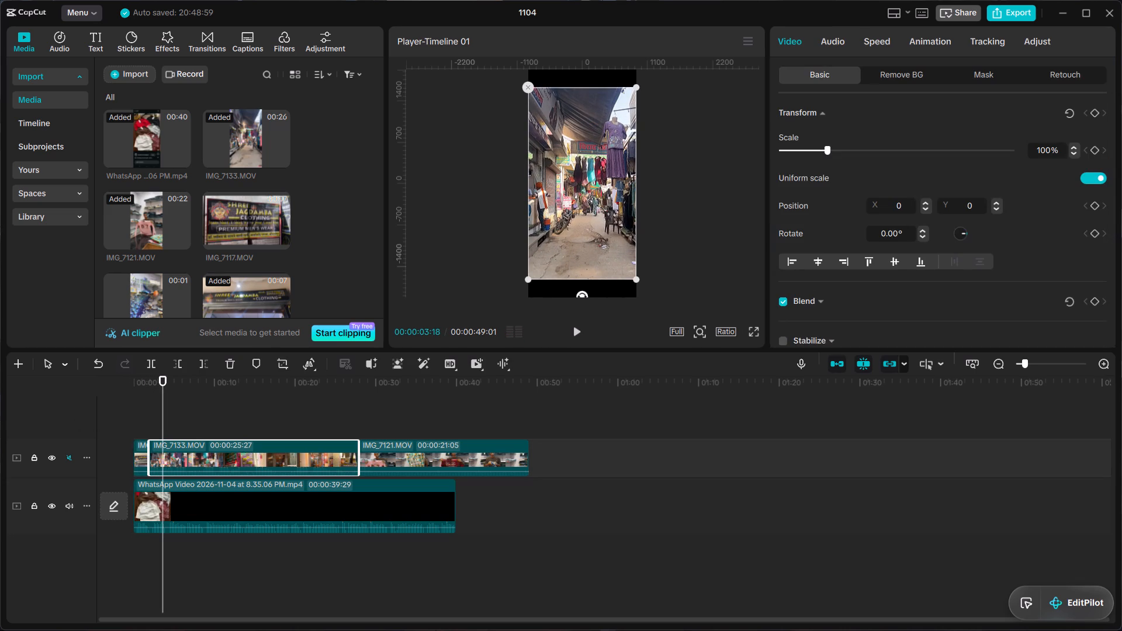
triple_click(1073, 147)
triple_click(1073, 147)
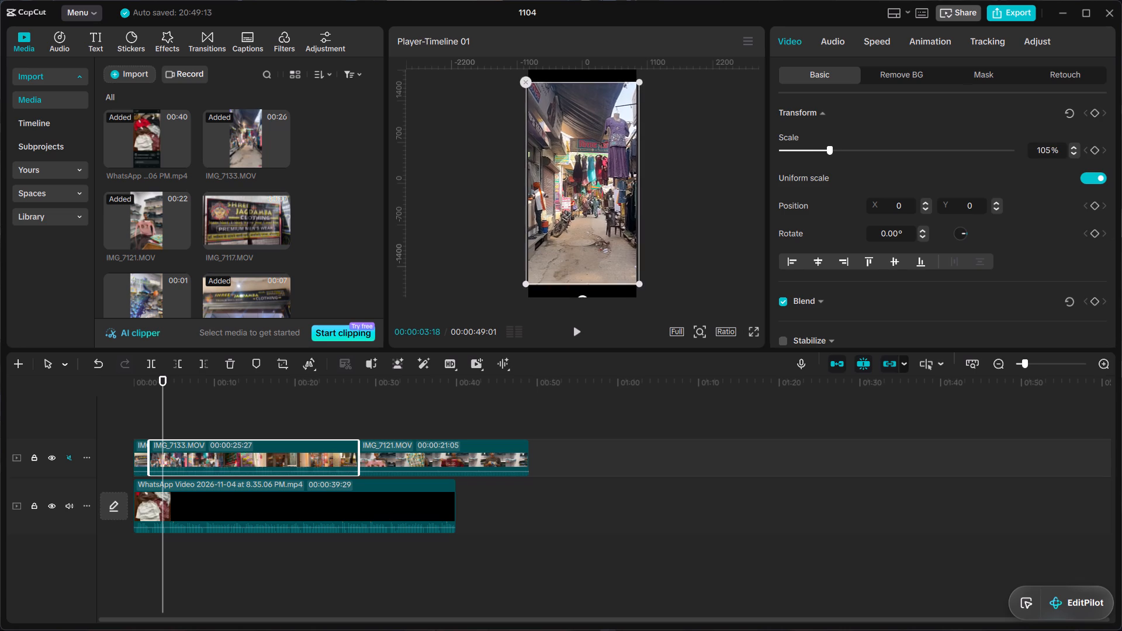
left_click(1073, 147)
left_click(1073, 147)
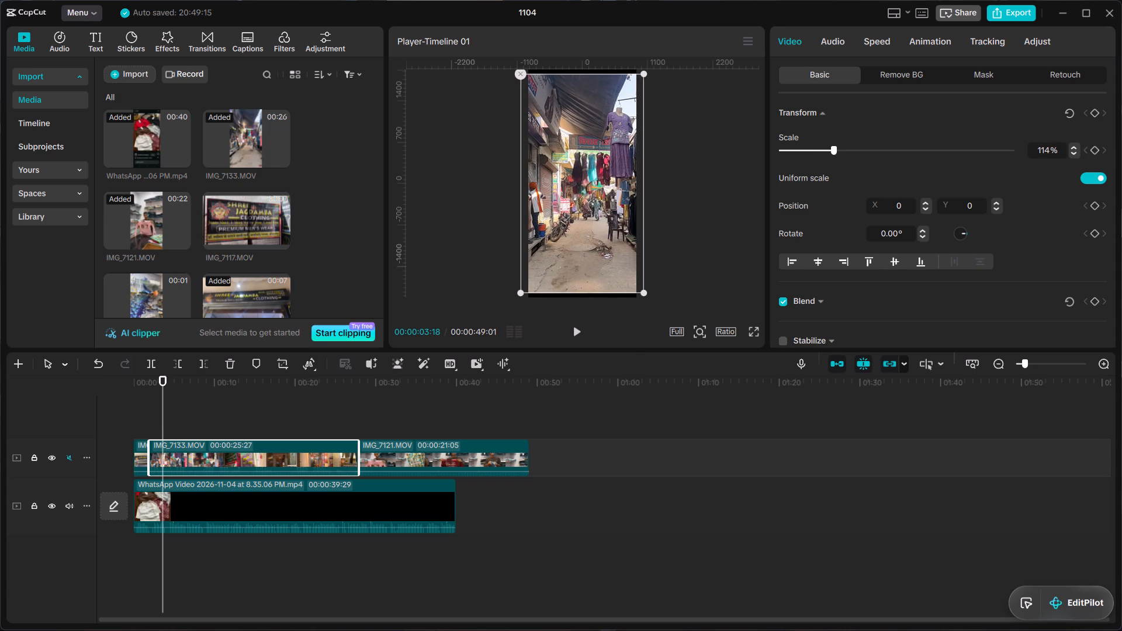
left_click(645, 294)
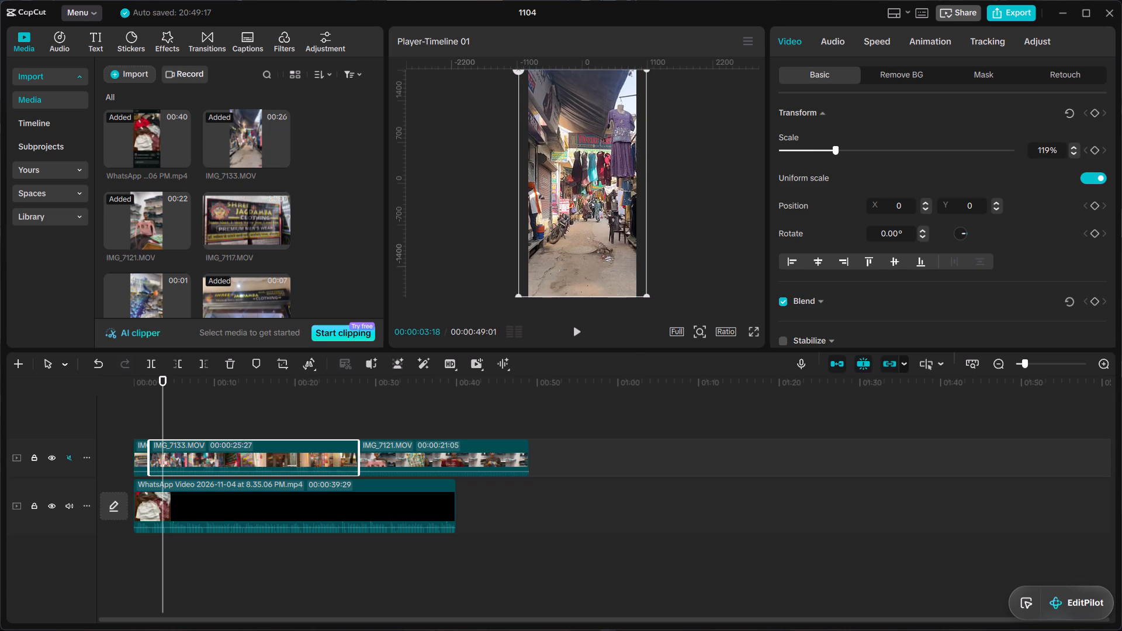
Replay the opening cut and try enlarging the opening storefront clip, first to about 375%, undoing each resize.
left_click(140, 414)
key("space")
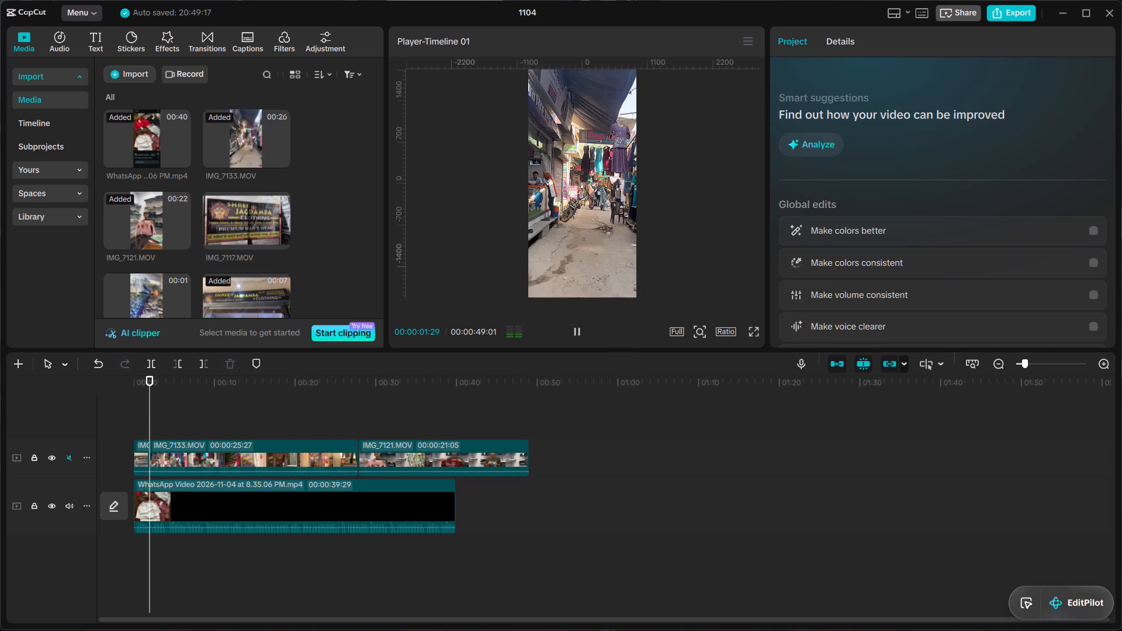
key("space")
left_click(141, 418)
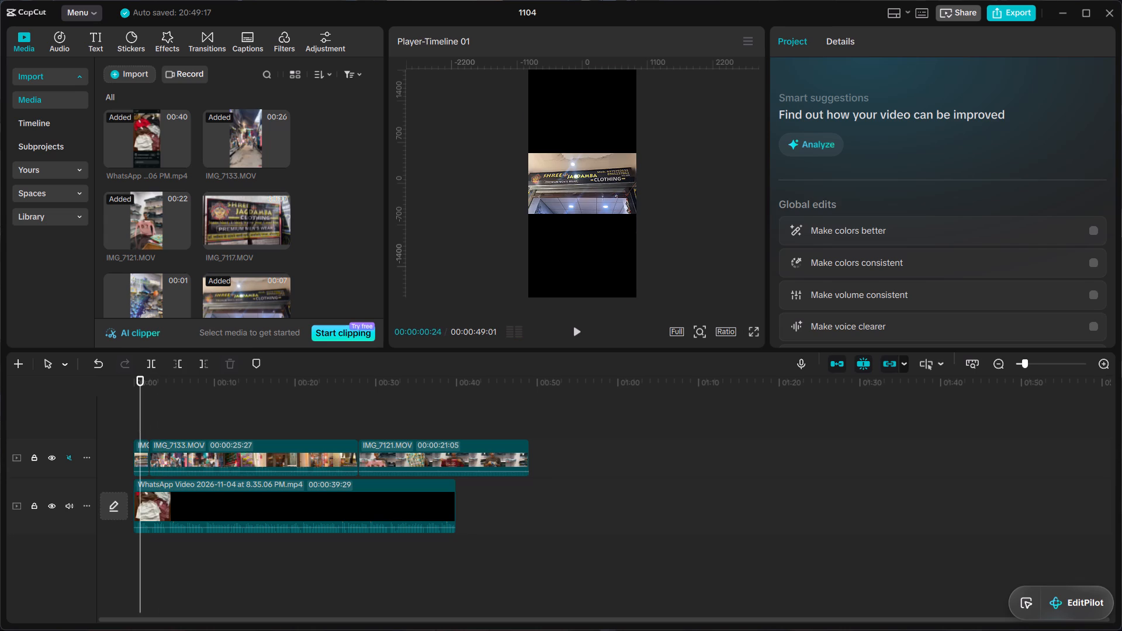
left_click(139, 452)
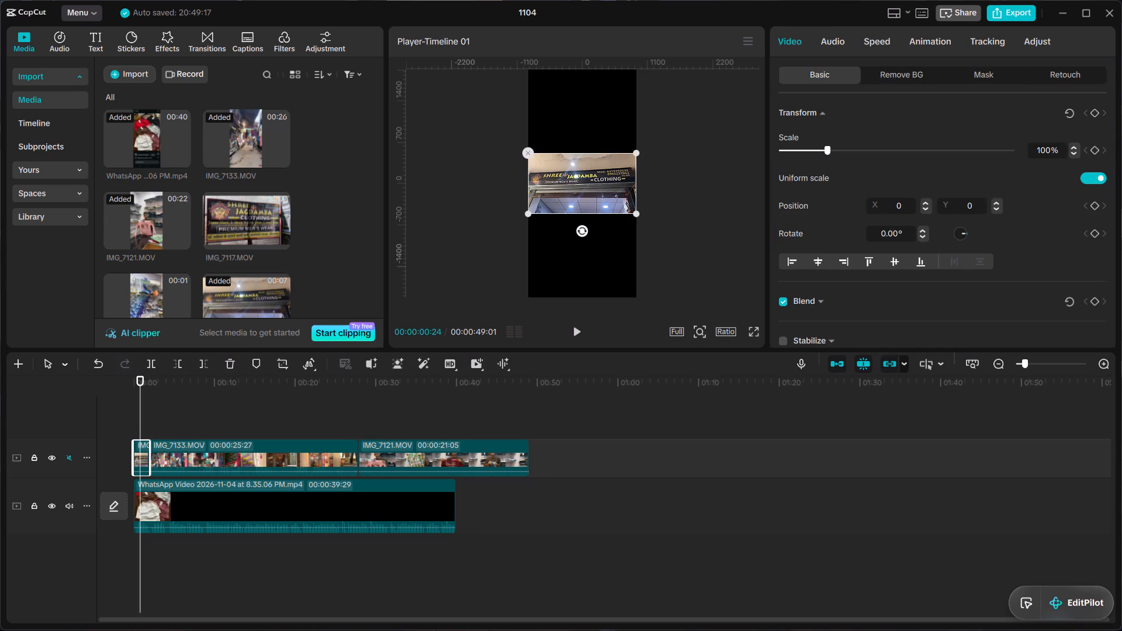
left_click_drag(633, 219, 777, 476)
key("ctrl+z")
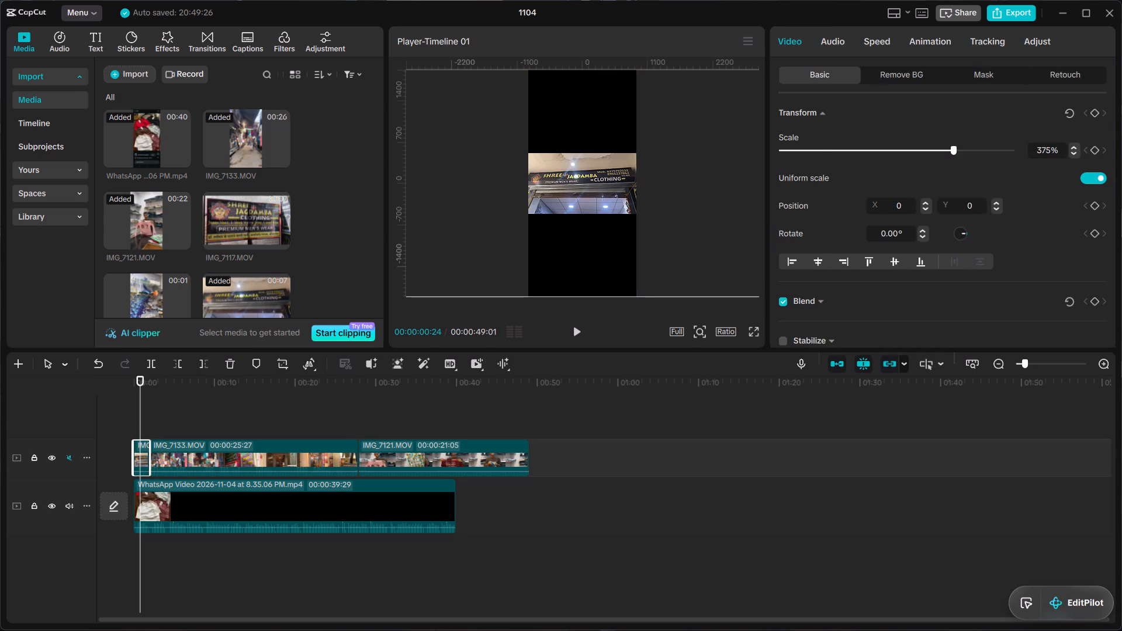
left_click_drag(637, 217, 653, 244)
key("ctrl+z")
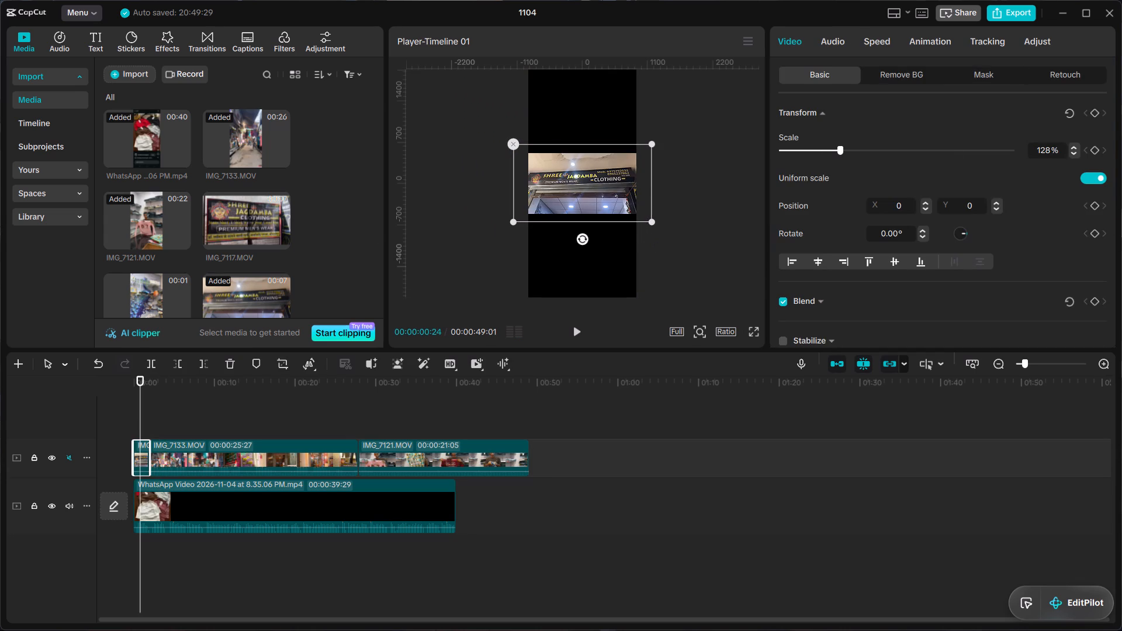
Find the cut point in the market lane footage and split IMG_7133.MOV at 00:00:08:28.
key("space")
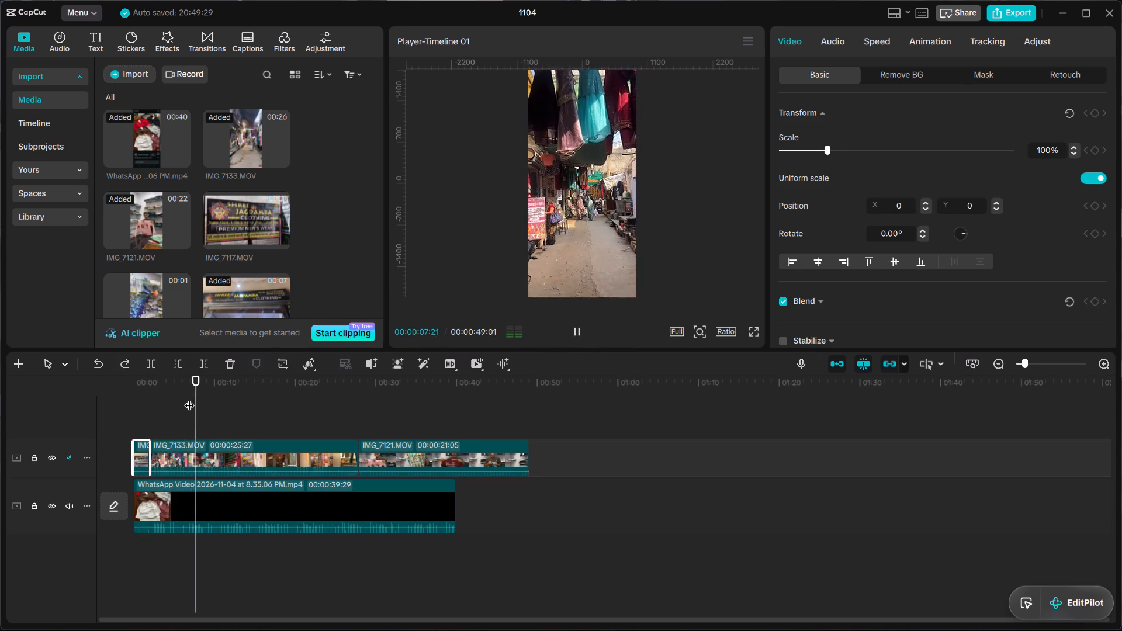
left_click_drag(234, 389, 220, 396)
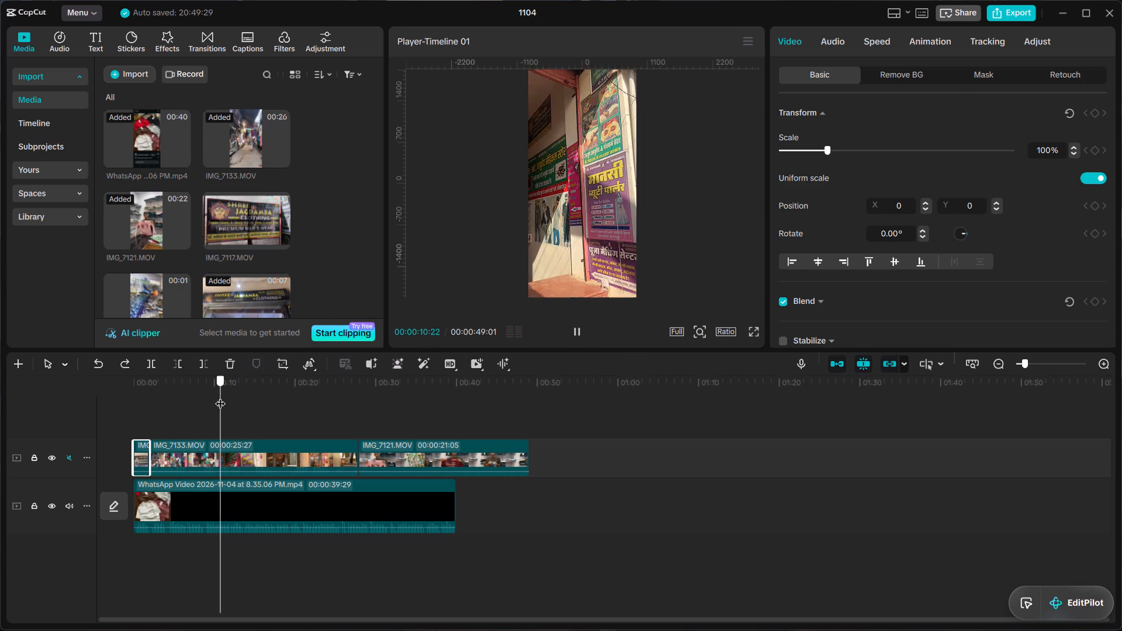
left_click_drag(220, 396, 202, 396)
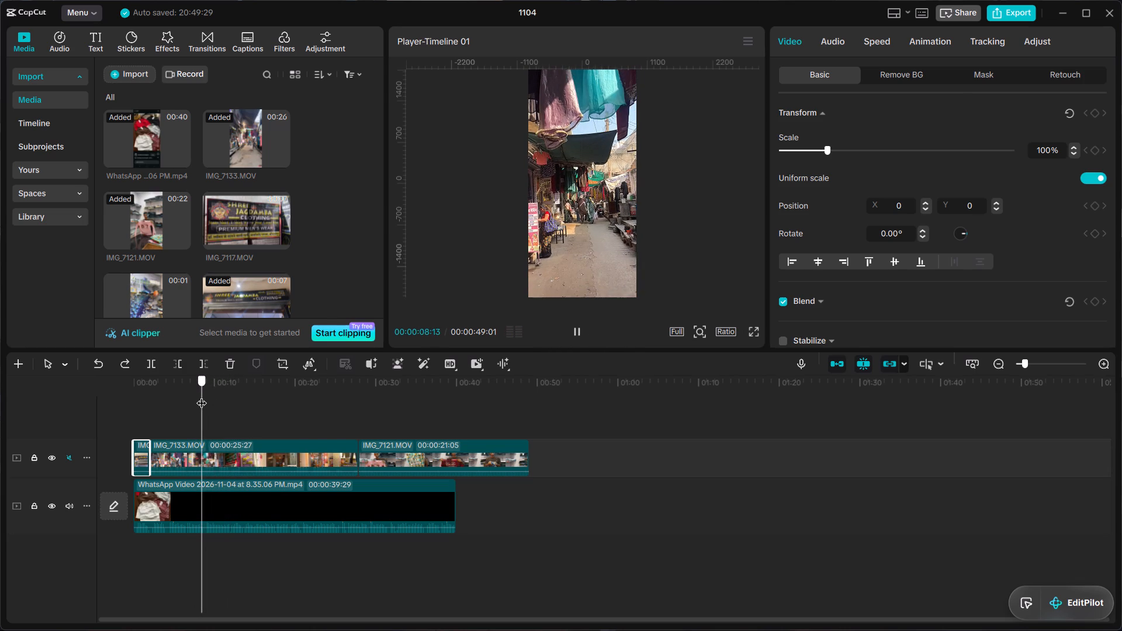
left_click_drag(202, 396, 213, 397)
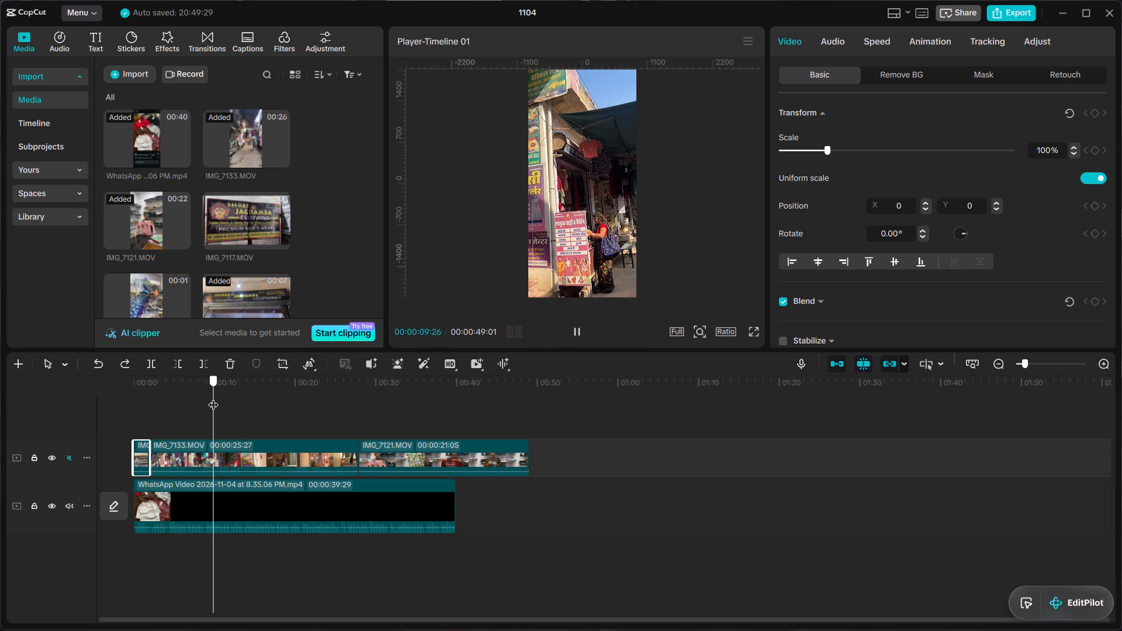
left_click_drag(213, 397, 182, 398)
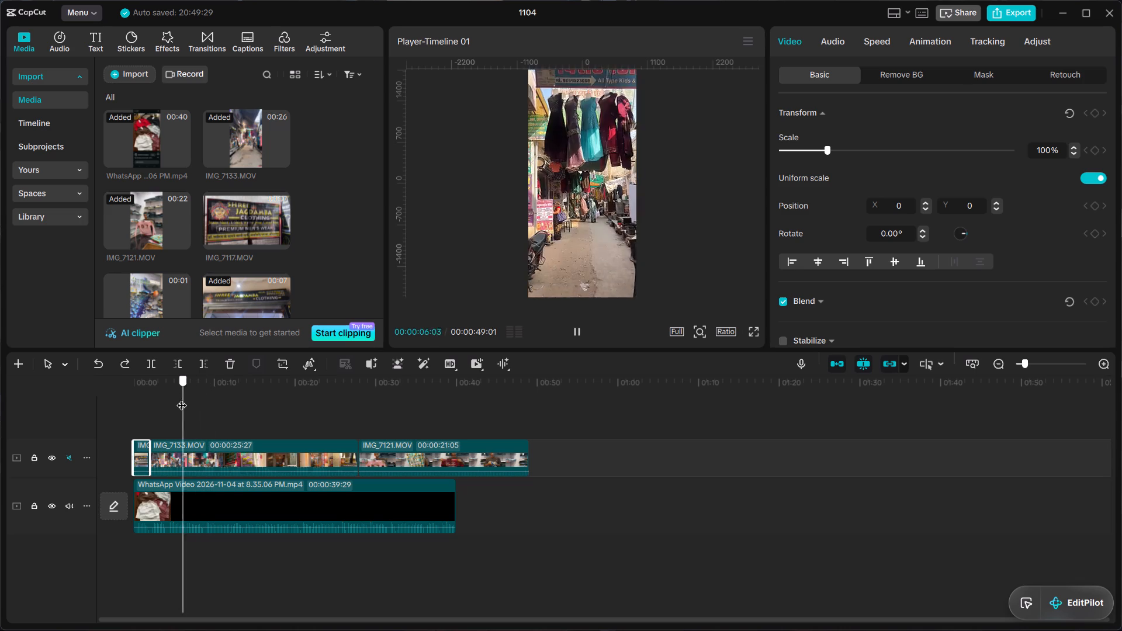
left_click_drag(182, 398, 206, 400)
left_click(223, 445)
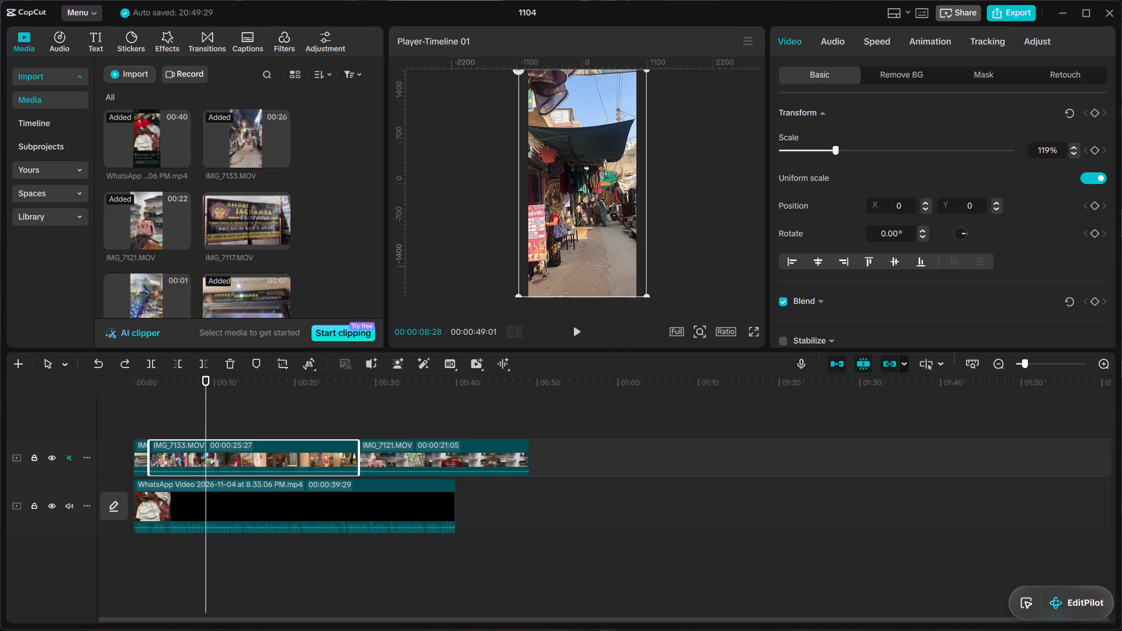
key("ctrl+b")
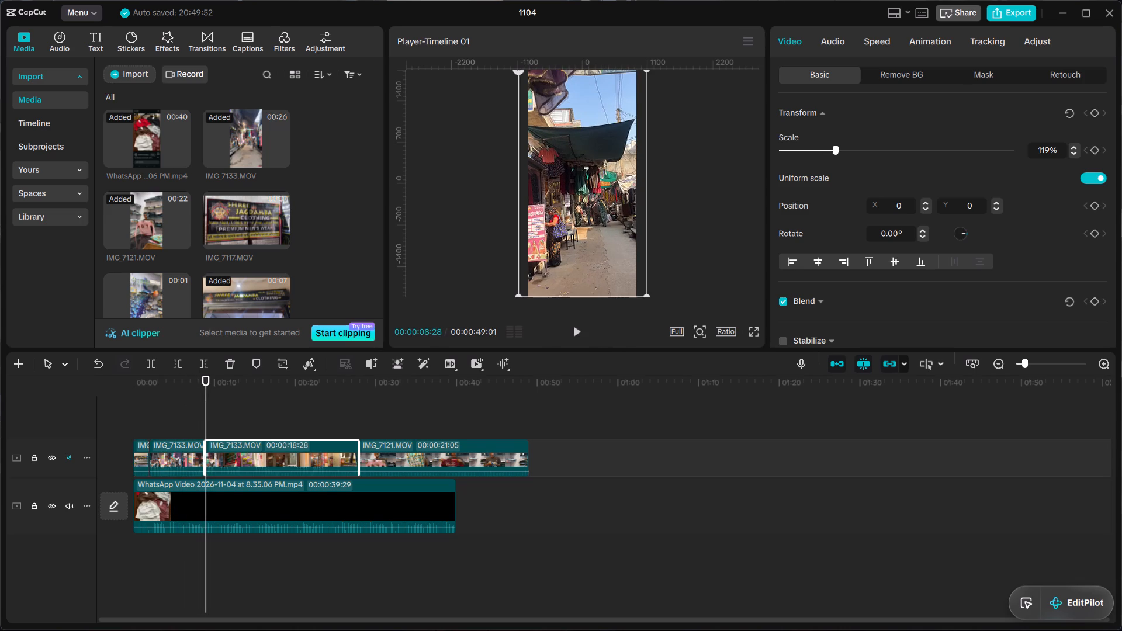
Speed up the first part of the split IMG_7133.MOV to slightly above 1.20x, leaving audio pitch change off.
left_click(179, 458)
left_click(889, 37)
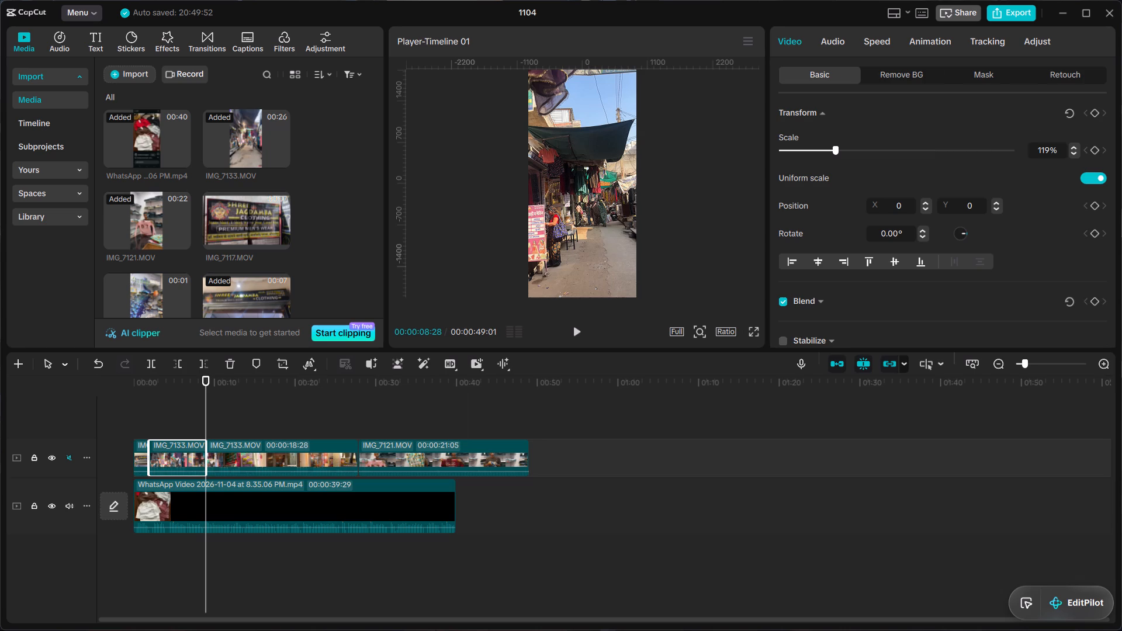
double_click(1100, 130)
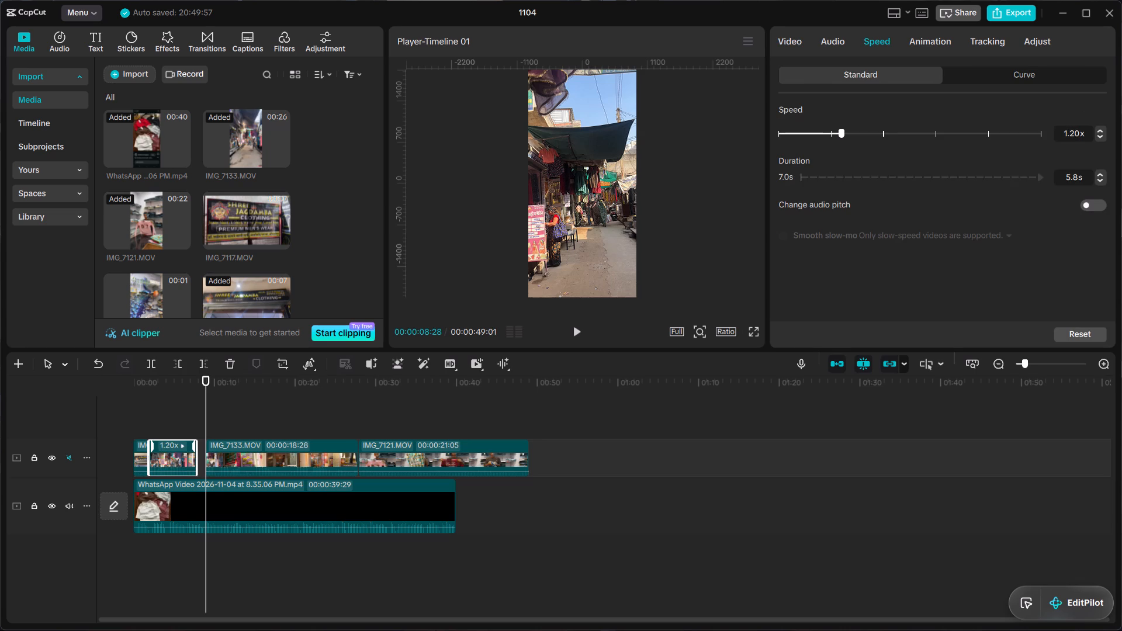
left_click(1100, 130)
Play the timeline from the start to review the sped-up first part of IMG_7133.MOV.
left_click(126, 411)
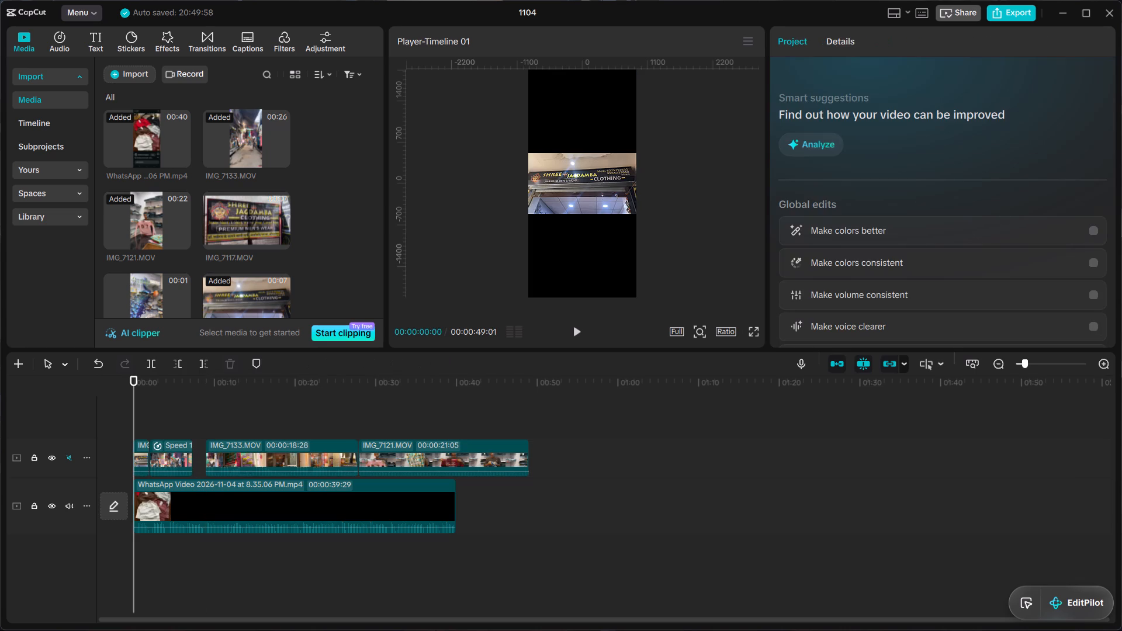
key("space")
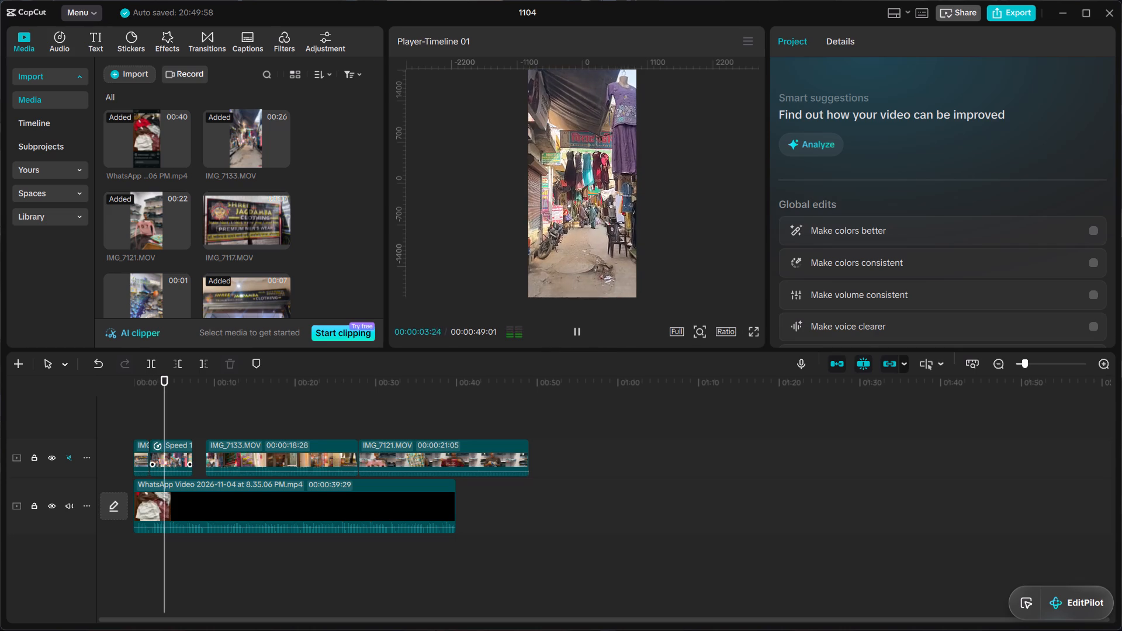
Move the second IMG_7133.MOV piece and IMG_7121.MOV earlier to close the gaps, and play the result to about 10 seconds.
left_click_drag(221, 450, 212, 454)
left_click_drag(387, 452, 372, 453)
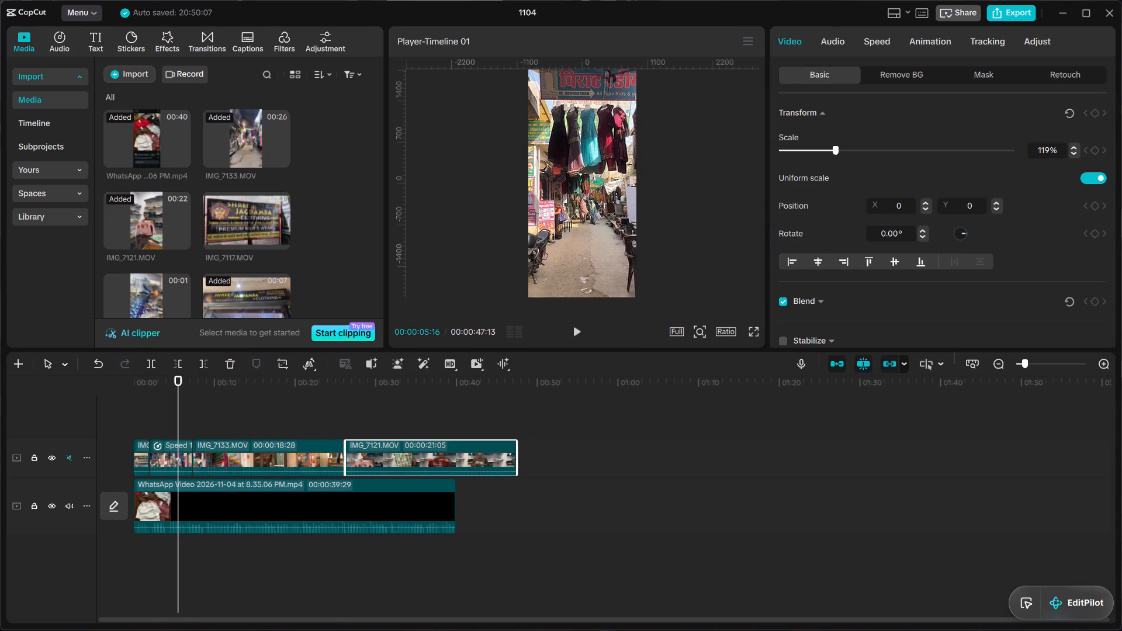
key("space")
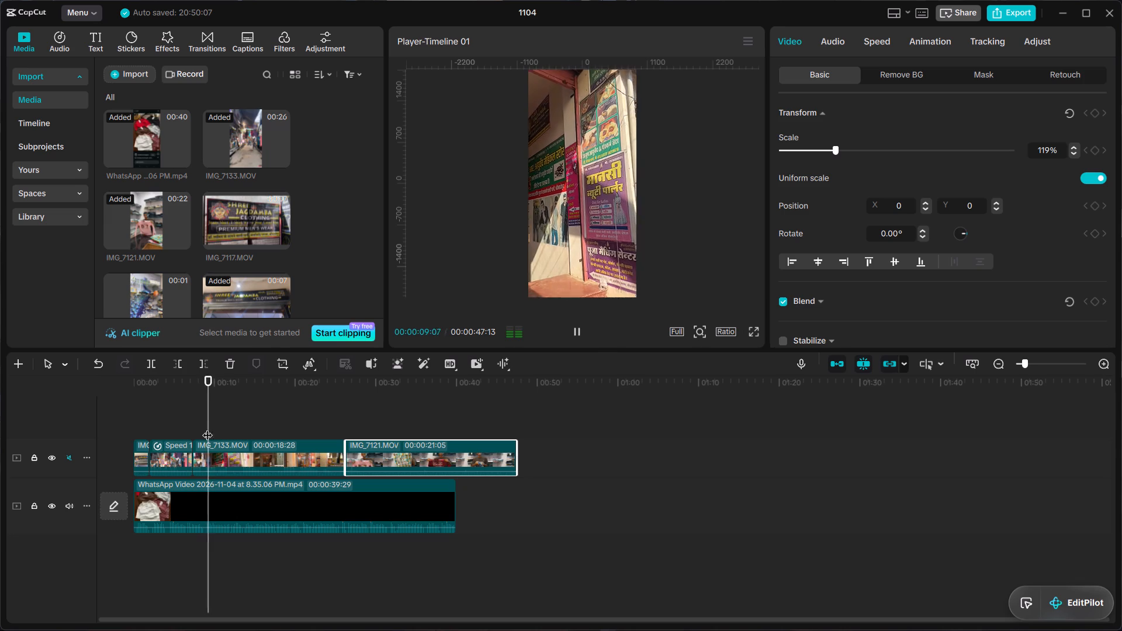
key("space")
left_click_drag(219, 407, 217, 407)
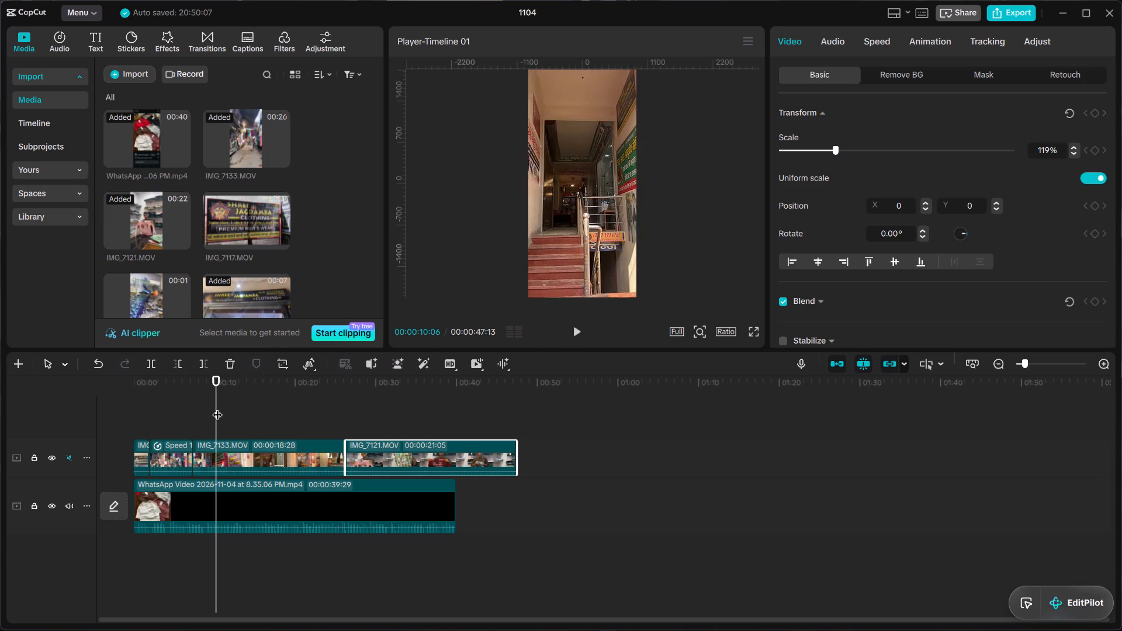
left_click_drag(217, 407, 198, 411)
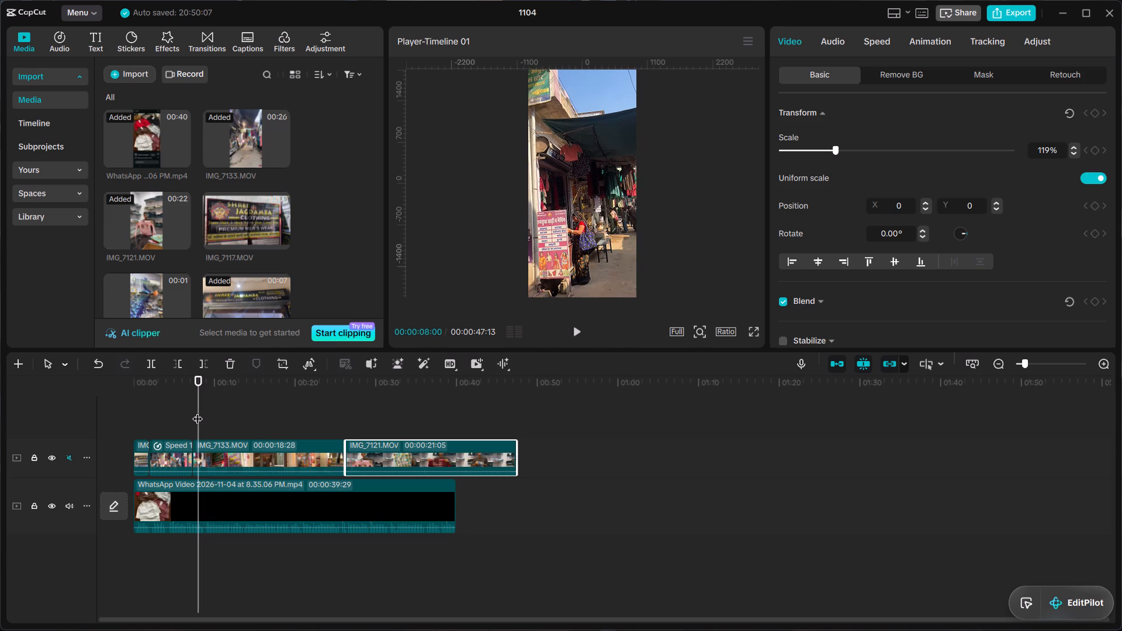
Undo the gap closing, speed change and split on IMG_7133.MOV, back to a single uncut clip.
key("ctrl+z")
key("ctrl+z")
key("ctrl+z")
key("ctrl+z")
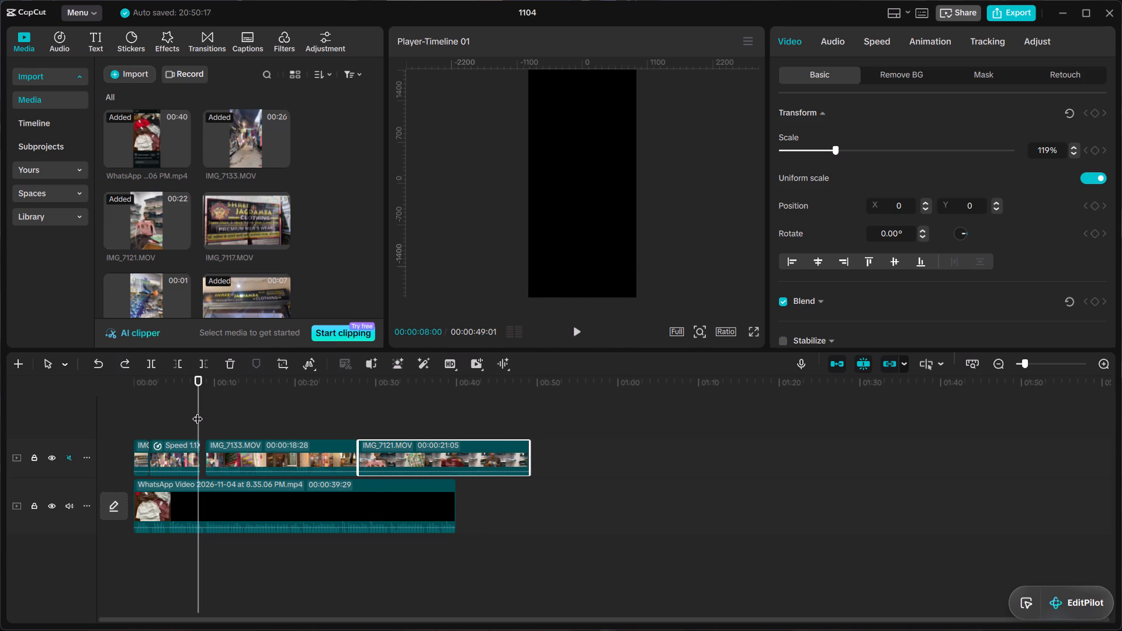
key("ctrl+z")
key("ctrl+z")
Scrub through IMG_7133.MOV to find the cut point inside the market passage and split the clip at 00:00:19:04.
left_click_drag(198, 422, 214, 432)
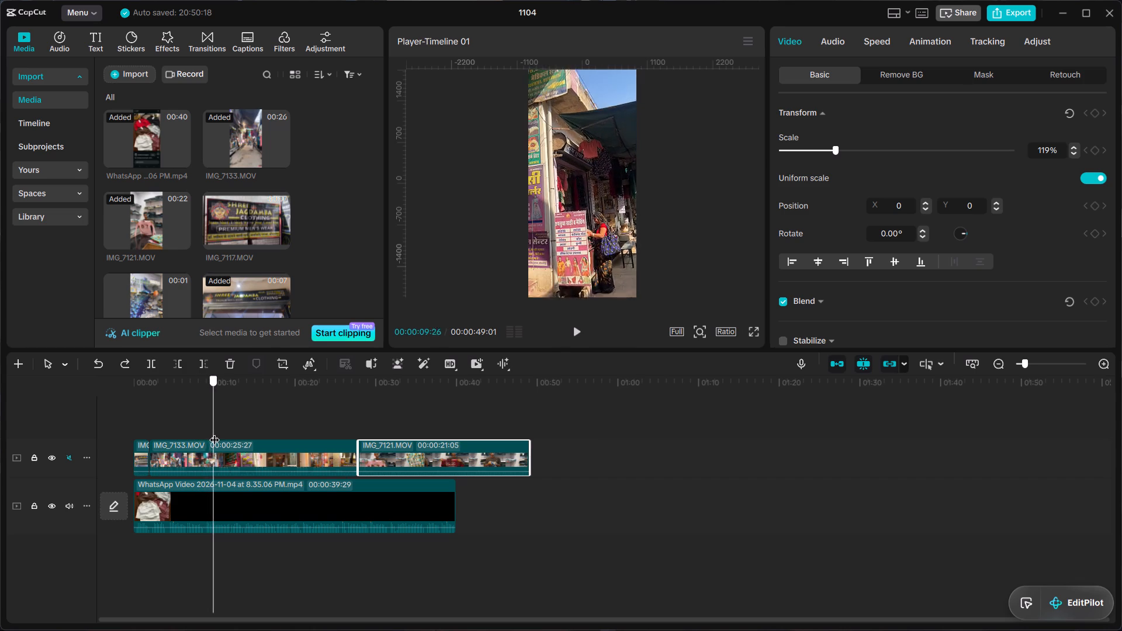
left_click_drag(214, 432, 239, 444)
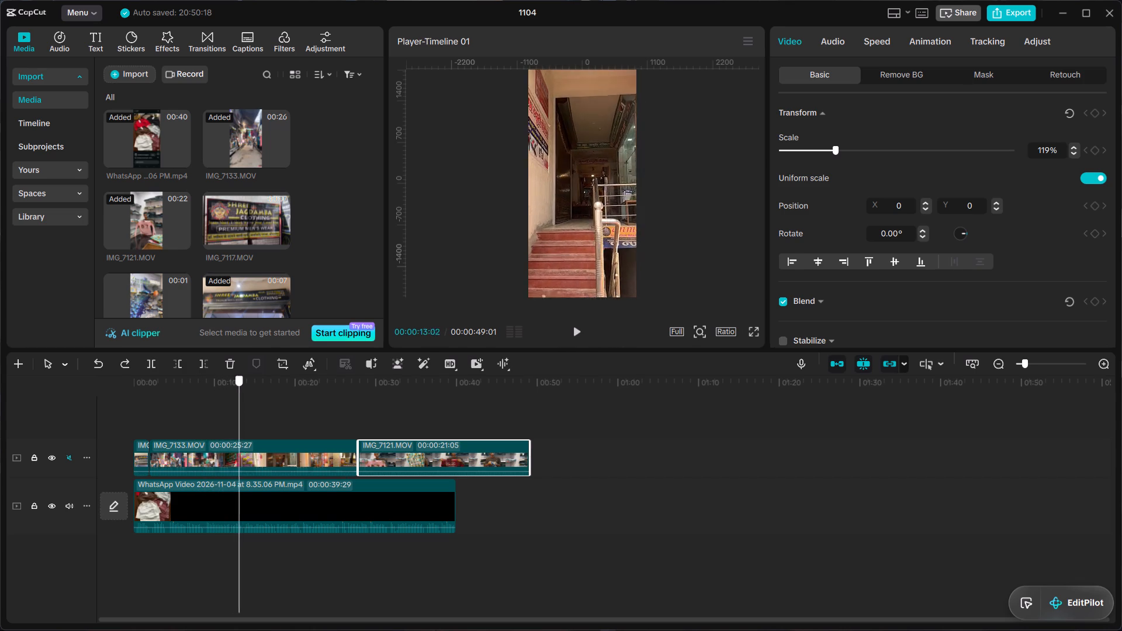
left_click_drag(239, 444, 272, 452)
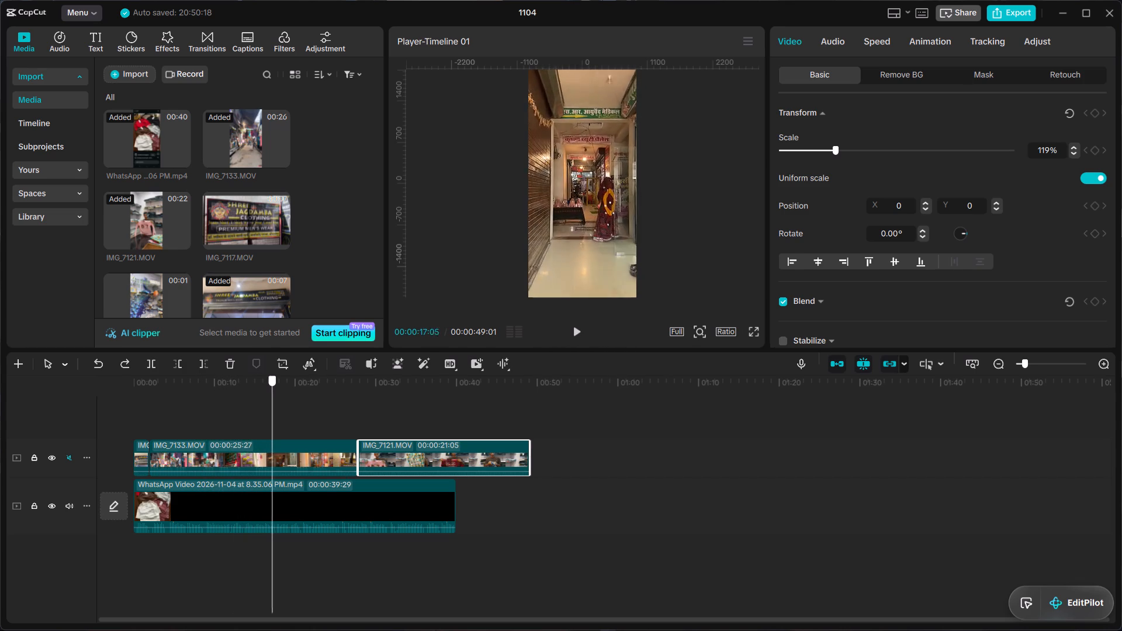
left_click_drag(272, 452, 305, 459)
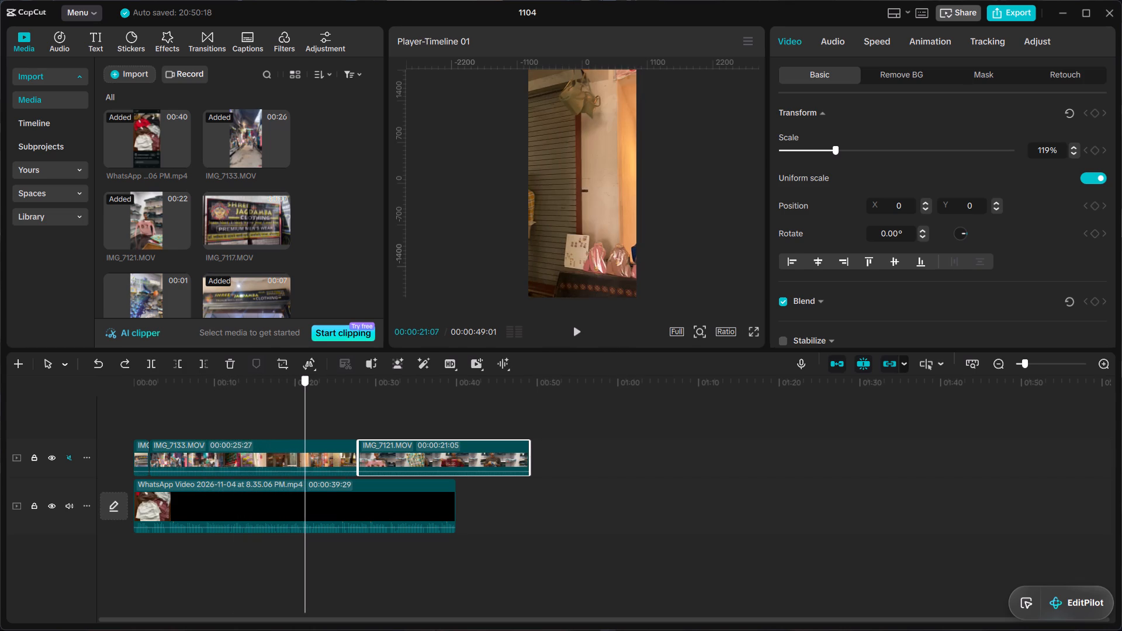
left_click_drag(305, 459, 295, 461)
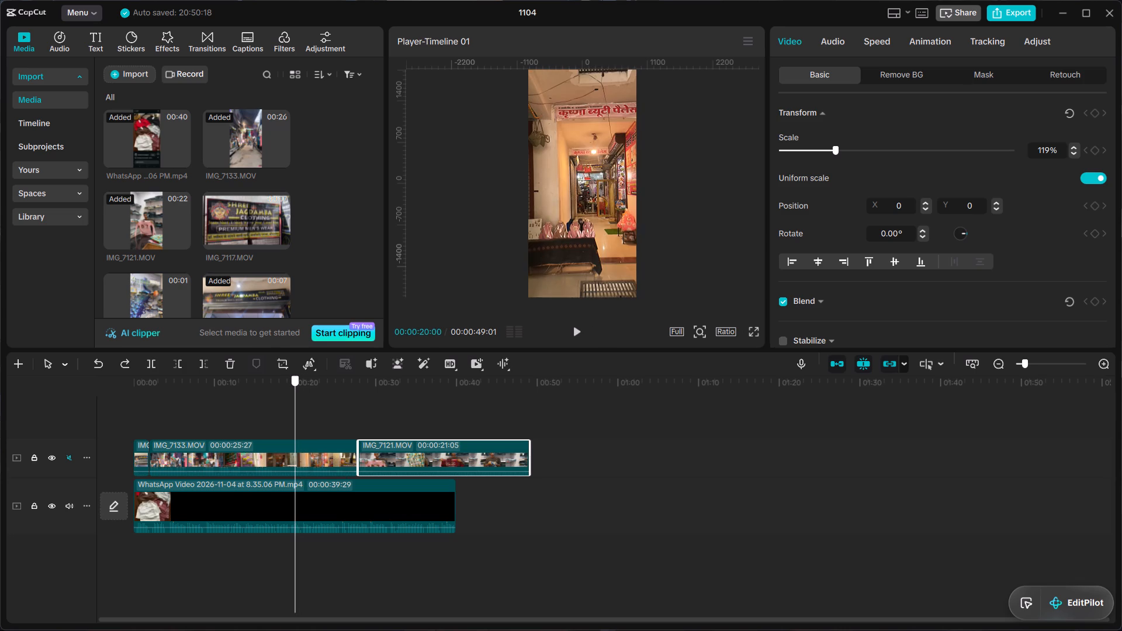
left_click_drag(295, 461, 269, 462)
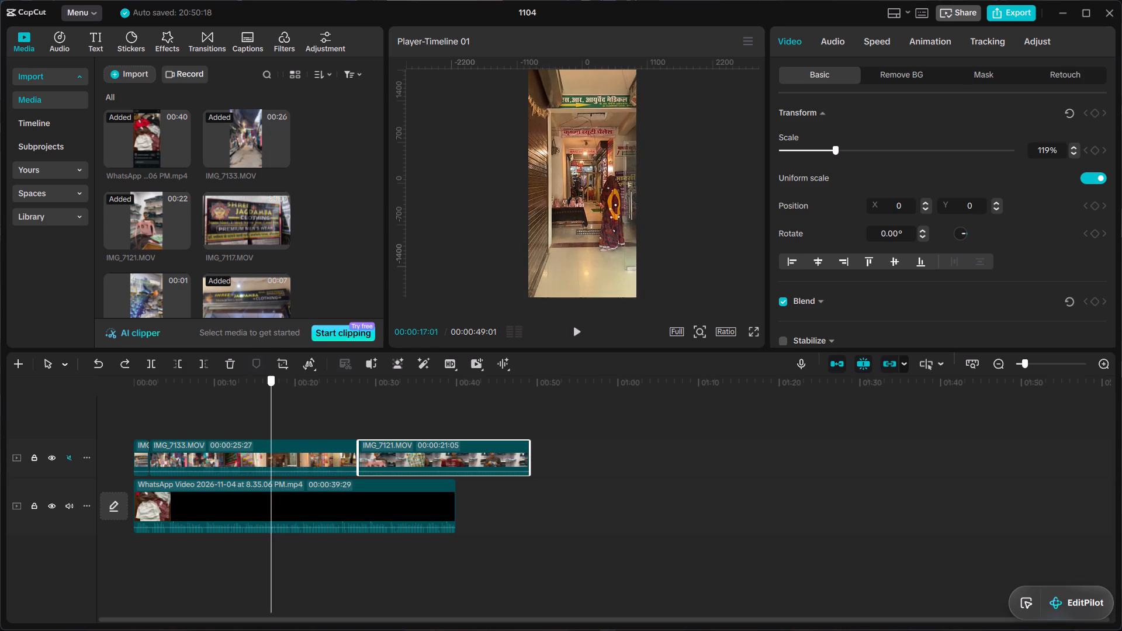
left_click_drag(269, 462, 265, 463)
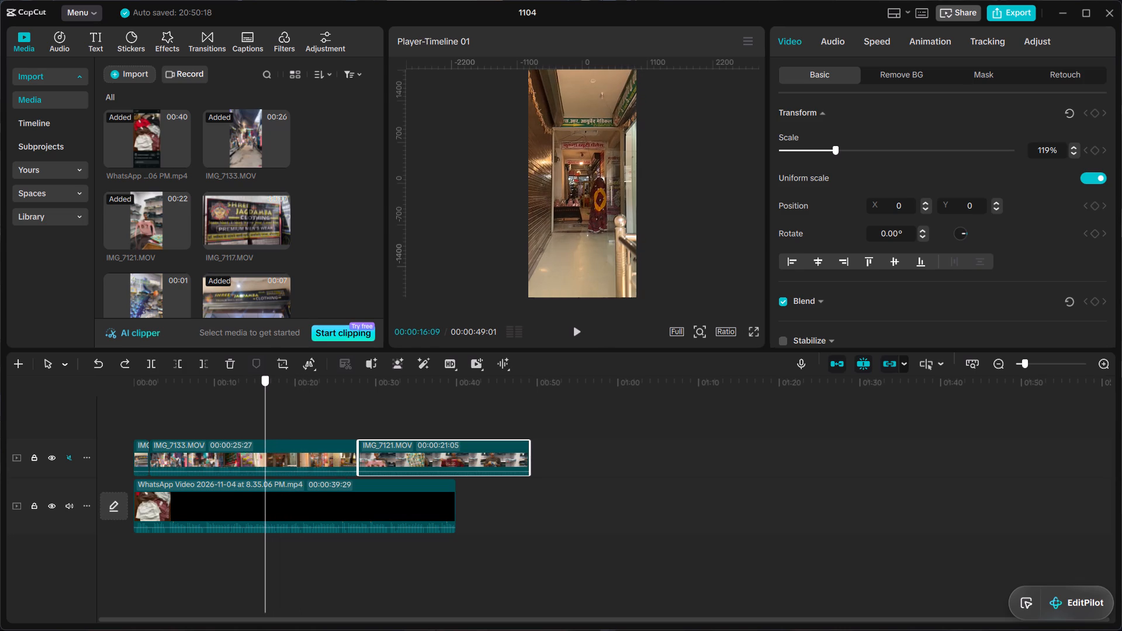
left_click_drag(265, 463, 288, 475)
left_click(283, 457)
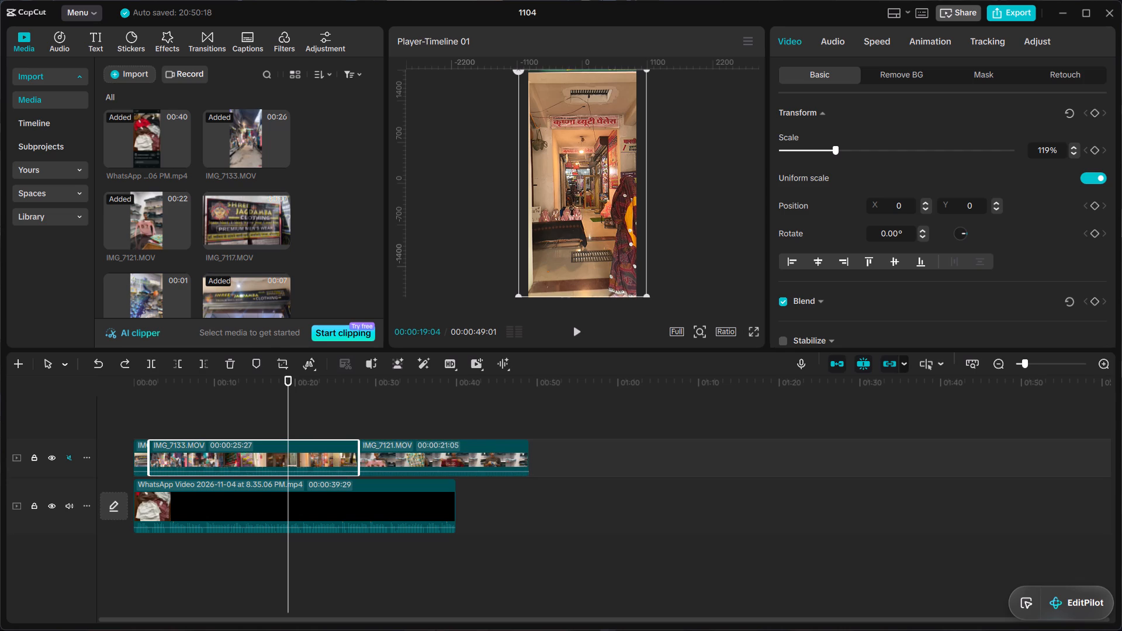
key("ctrl+b")
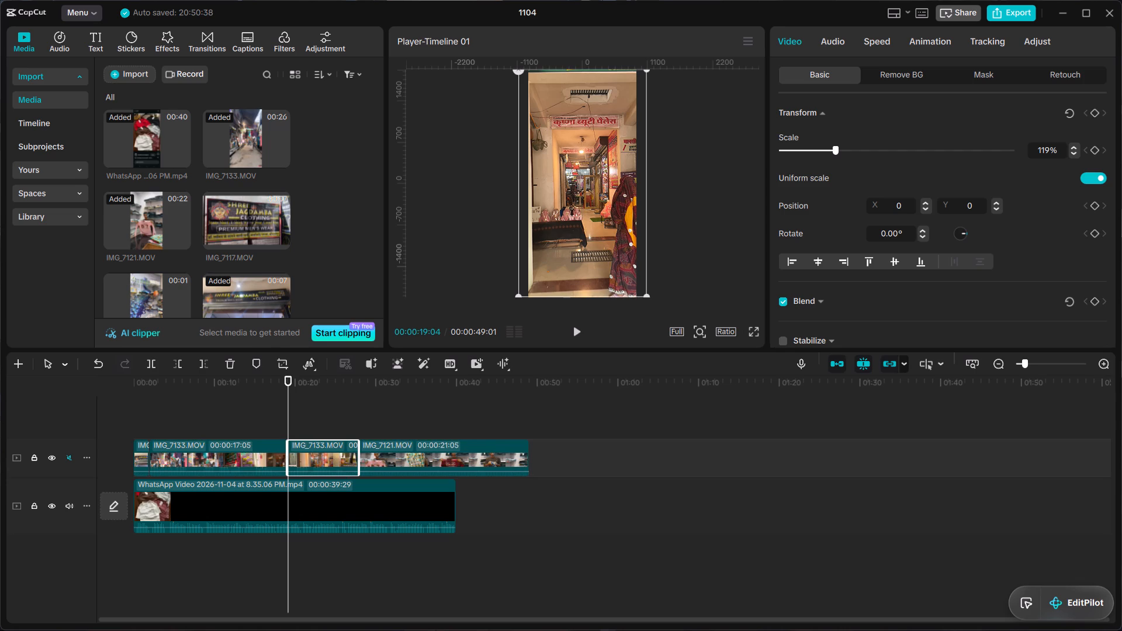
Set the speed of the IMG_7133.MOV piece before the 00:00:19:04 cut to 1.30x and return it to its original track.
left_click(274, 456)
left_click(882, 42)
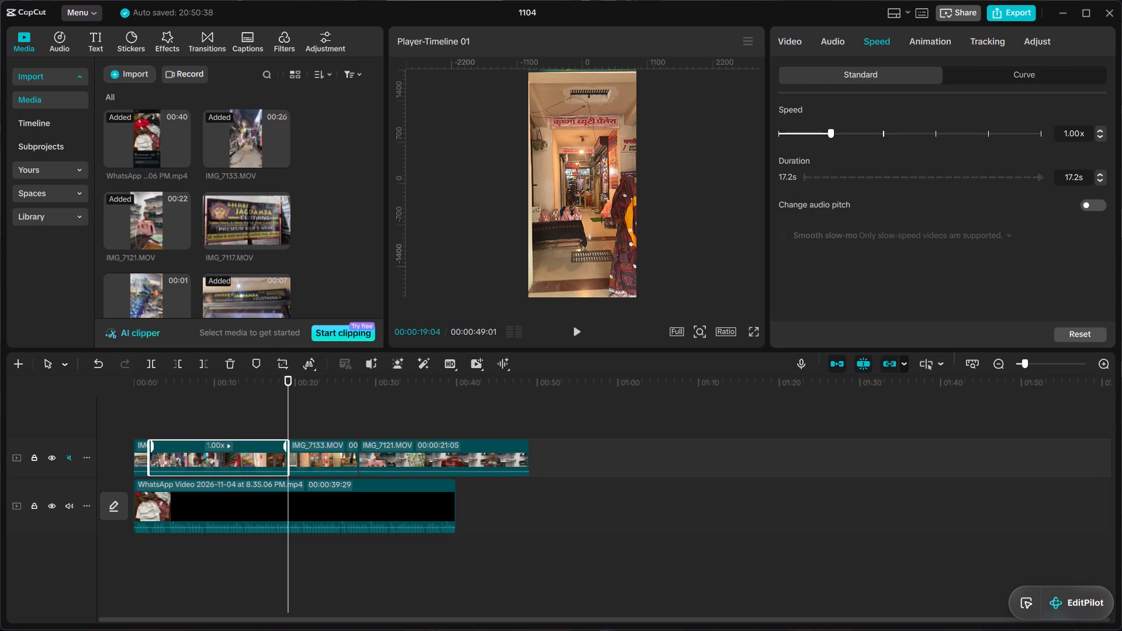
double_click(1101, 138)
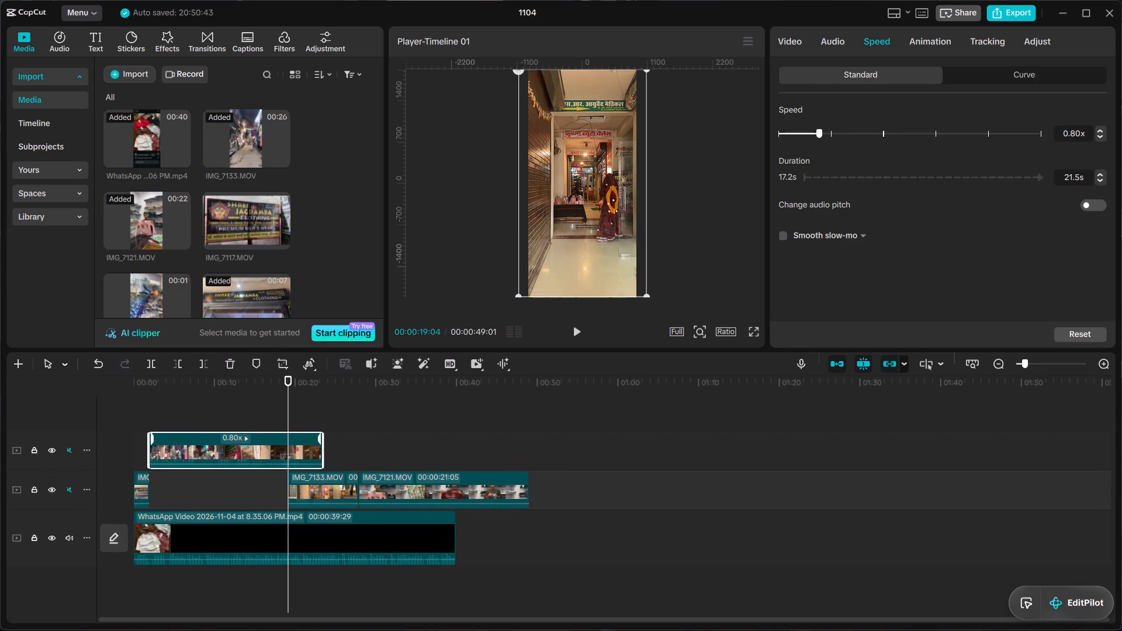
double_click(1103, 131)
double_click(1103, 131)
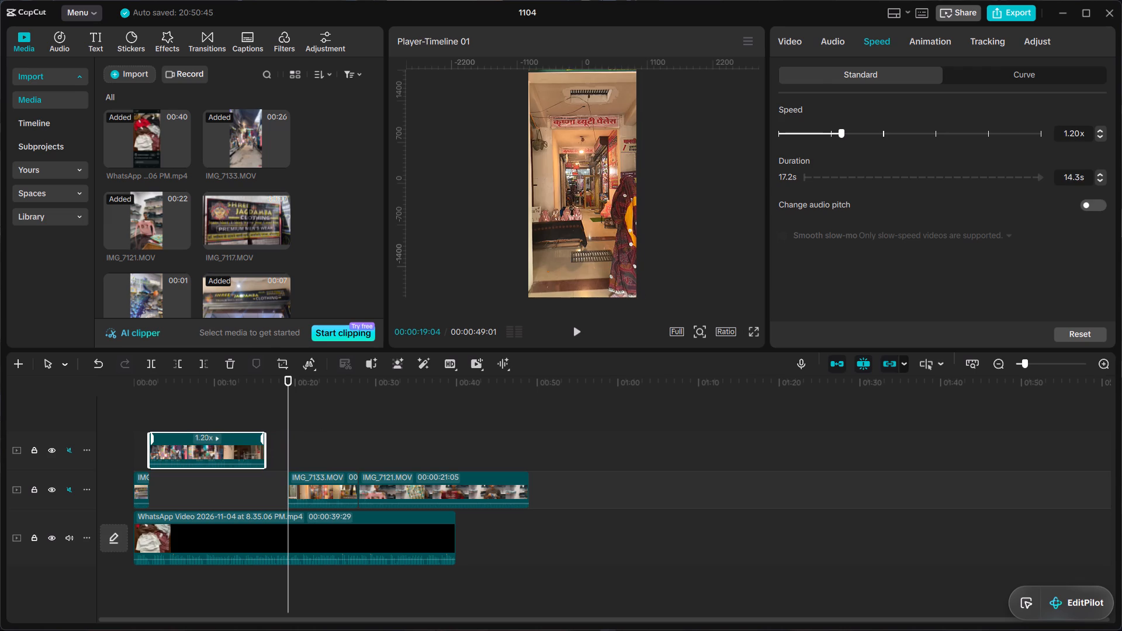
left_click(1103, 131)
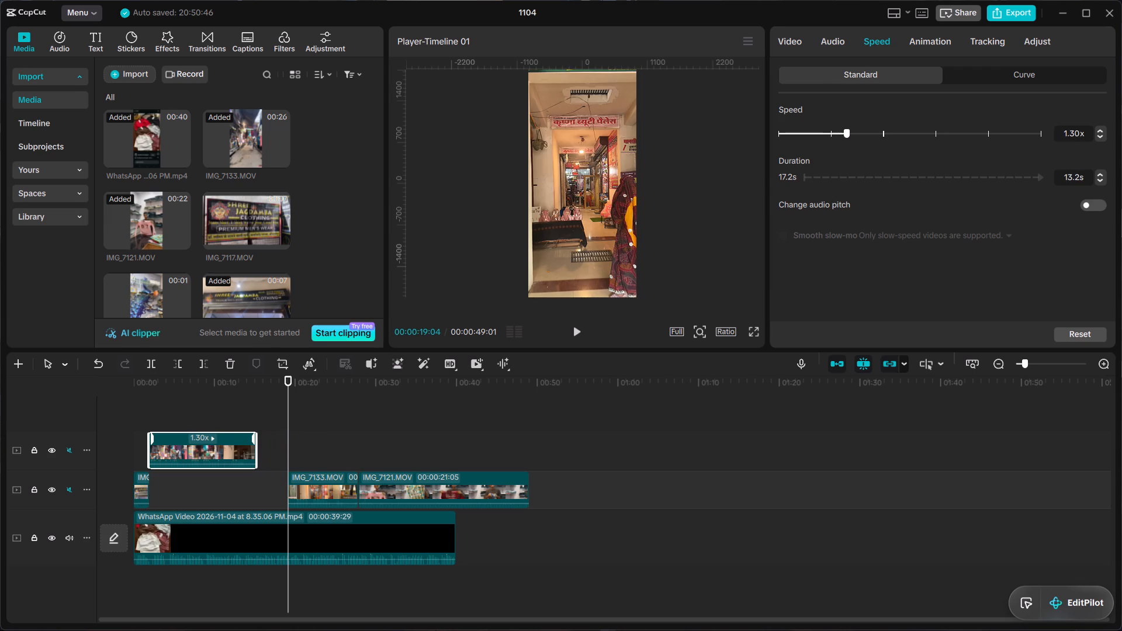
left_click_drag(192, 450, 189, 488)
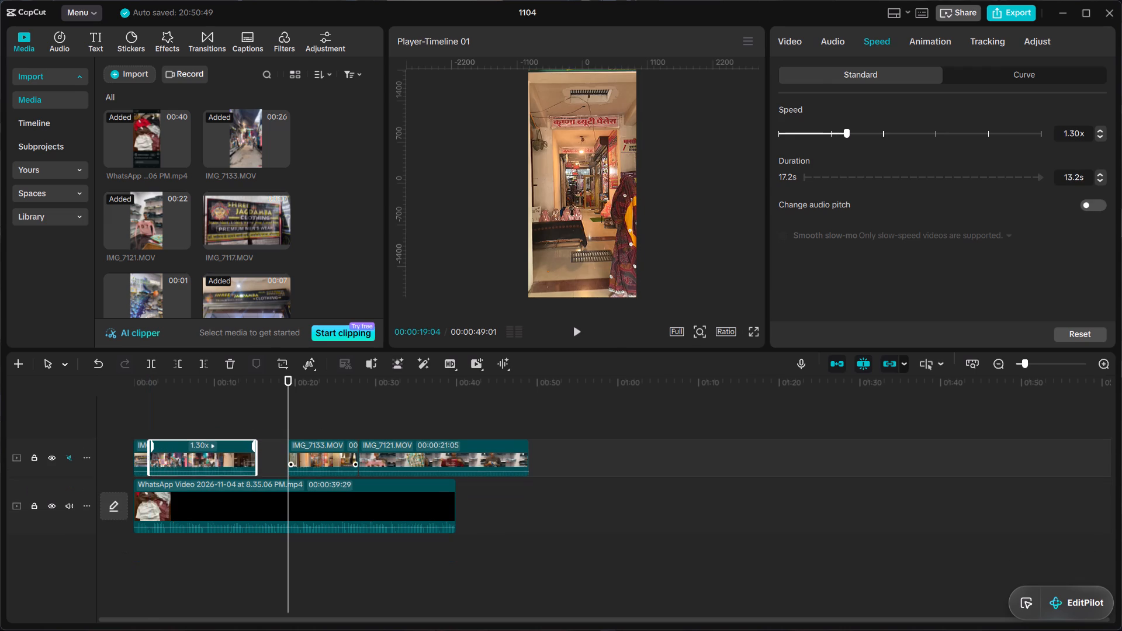
Move the second IMG_7133.MOV piece and IMG_7121.MOV earlier so both sit directly behind the 1.3x piece without gaps.
left_click_drag(321, 449, 303, 451)
left_click(303, 451)
left_click_drag(301, 452, 286, 453)
left_click(289, 455)
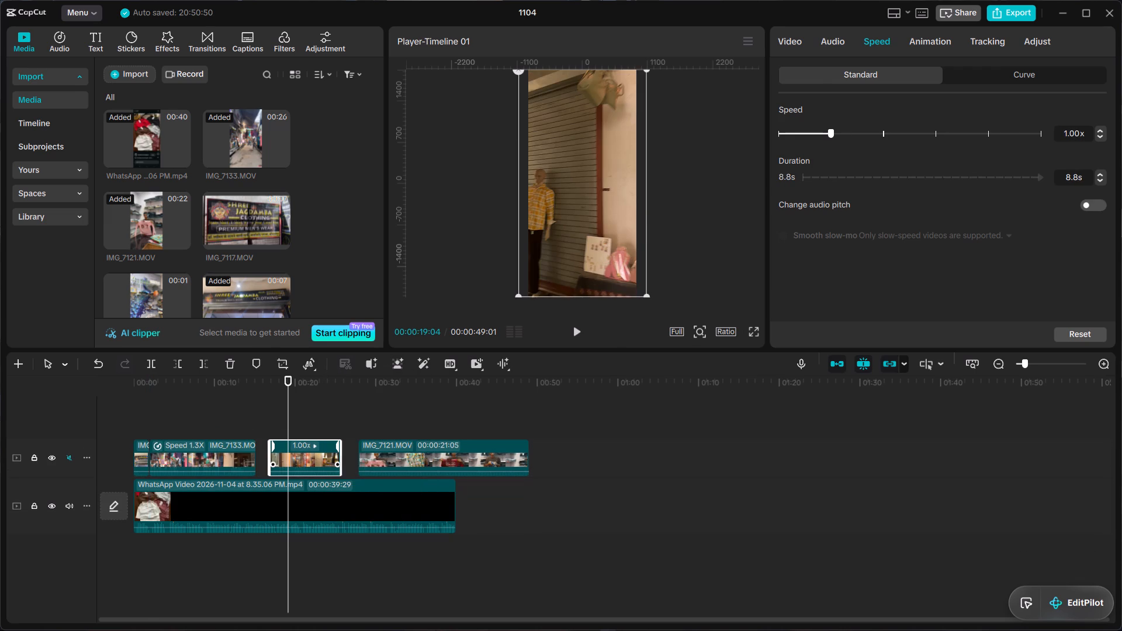
left_click_drag(289, 455, 279, 455)
left_click_drag(321, 454, 320, 454)
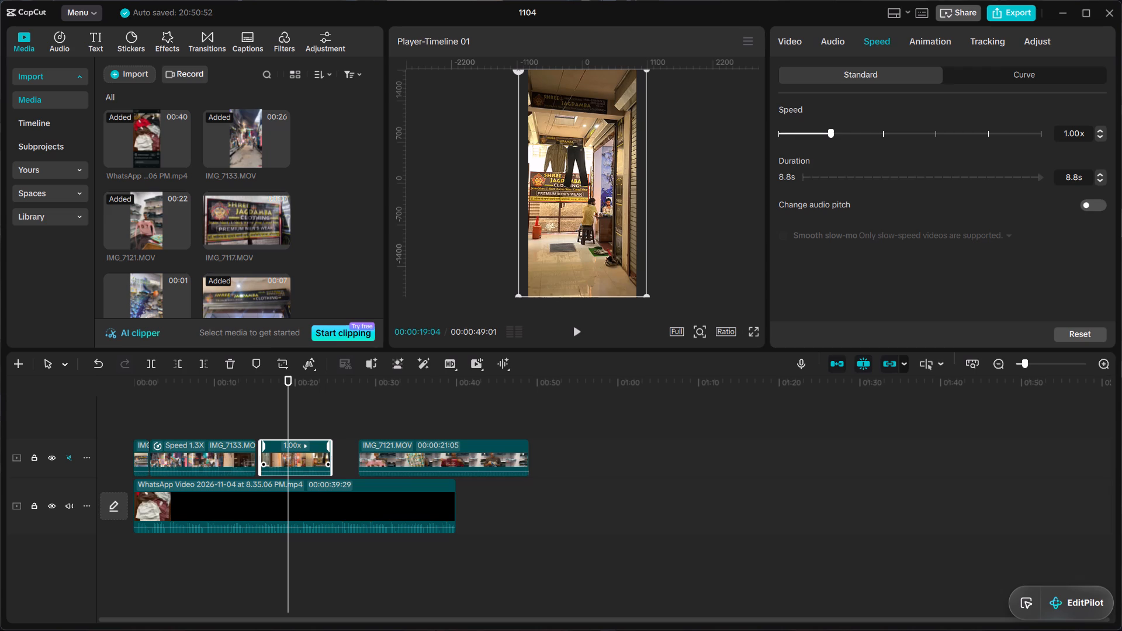
left_click_drag(320, 454, 316, 454)
left_click(316, 454)
left_click_drag(382, 448, 362, 452)
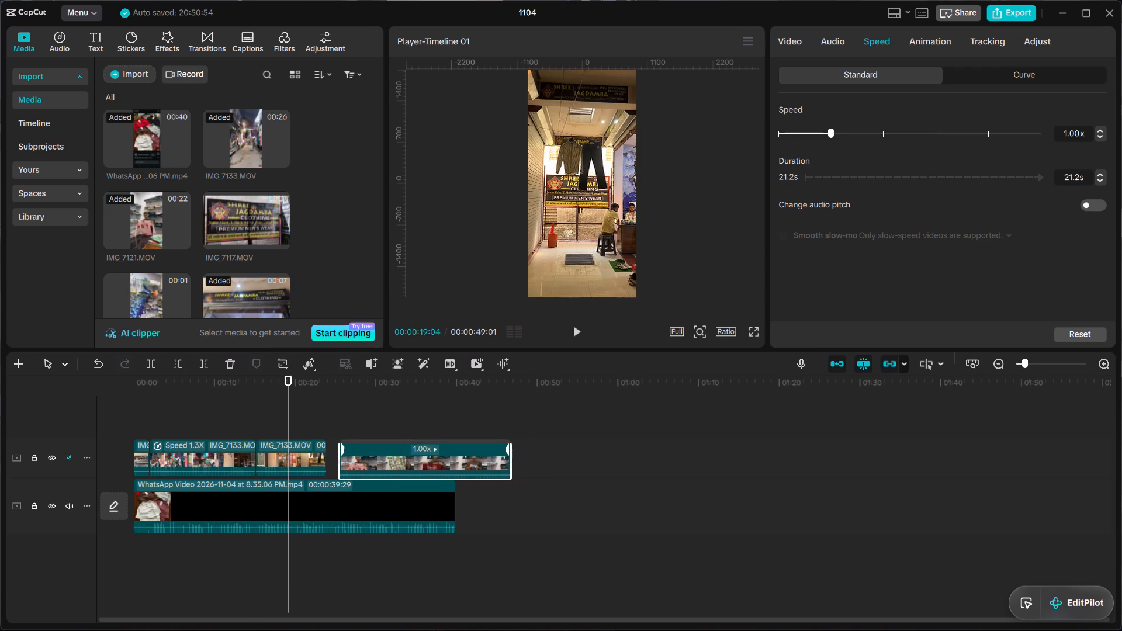
left_click_drag(362, 452, 352, 452)
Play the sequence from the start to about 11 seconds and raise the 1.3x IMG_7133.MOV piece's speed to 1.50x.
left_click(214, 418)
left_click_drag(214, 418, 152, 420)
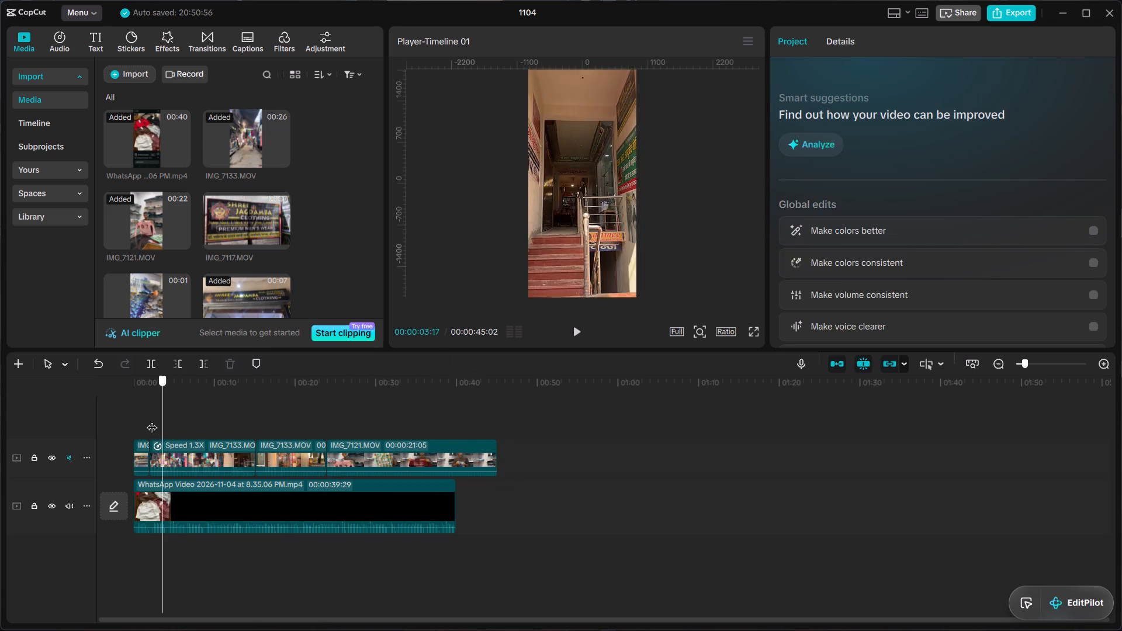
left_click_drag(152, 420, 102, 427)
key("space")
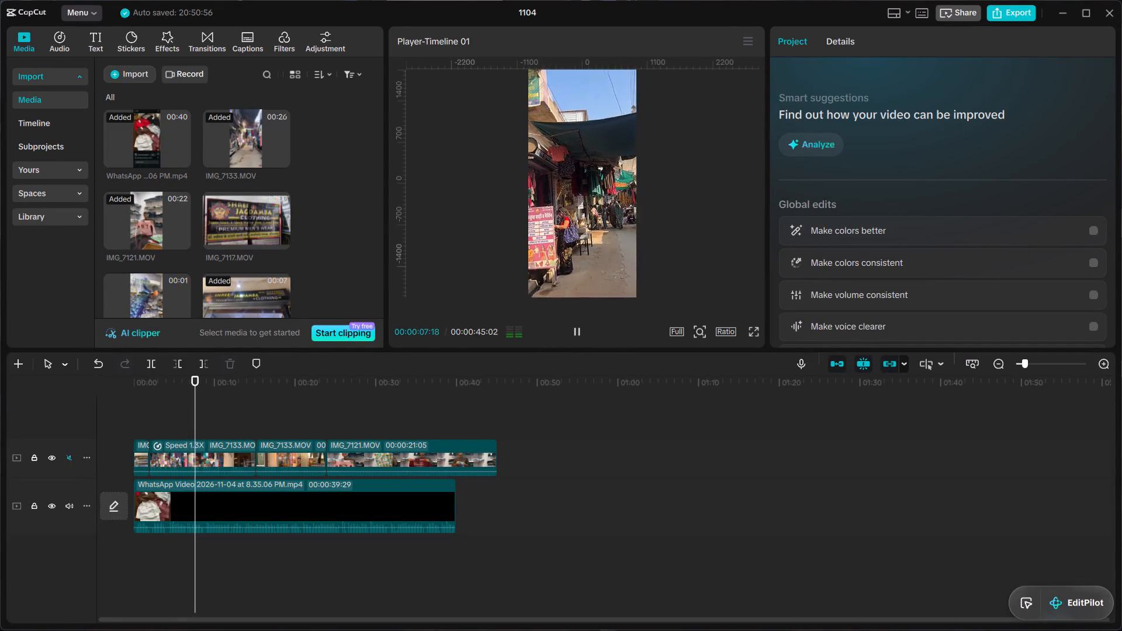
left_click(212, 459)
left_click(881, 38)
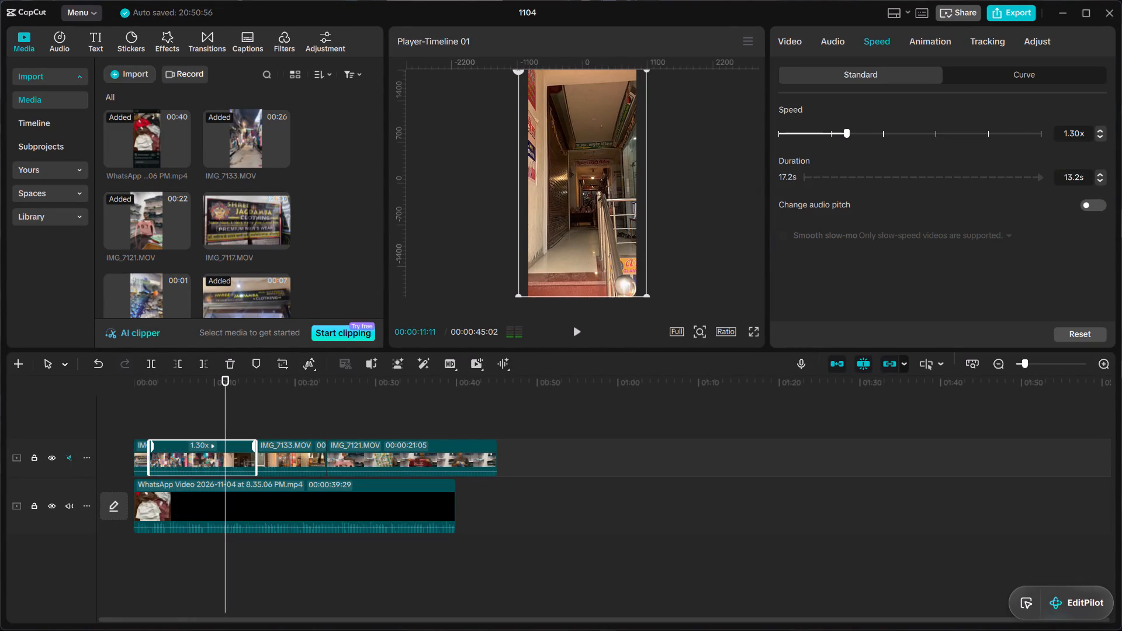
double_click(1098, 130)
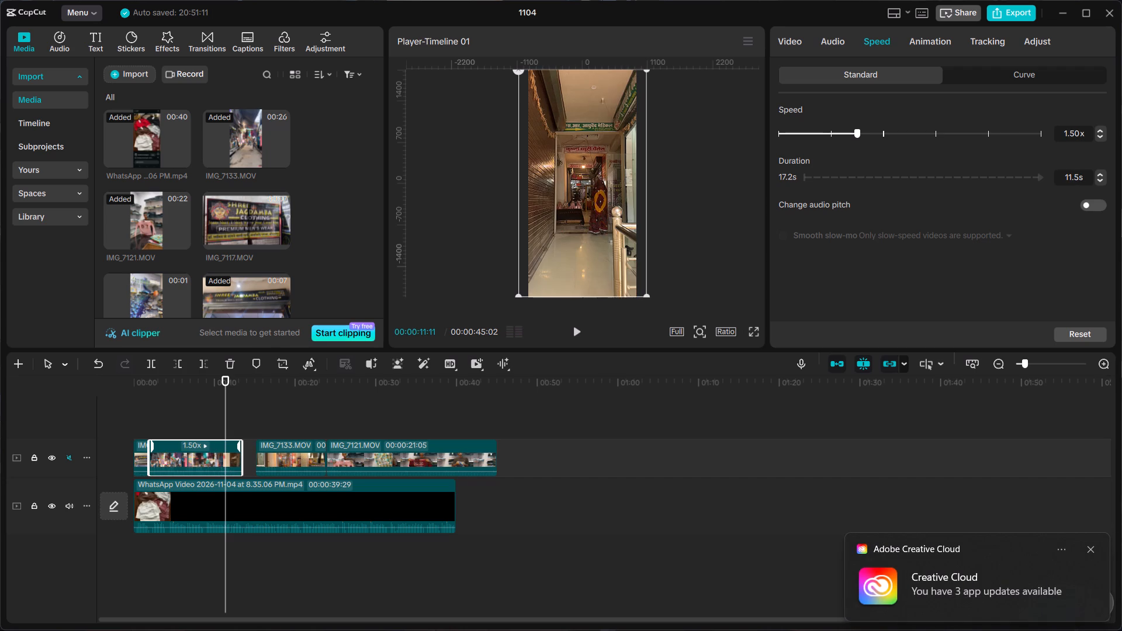
Replay the sped-up street footage to about 13 seconds and raise that IMG_7133.MOV piece's speed to 1.70x.
left_click(143, 409)
key("space")
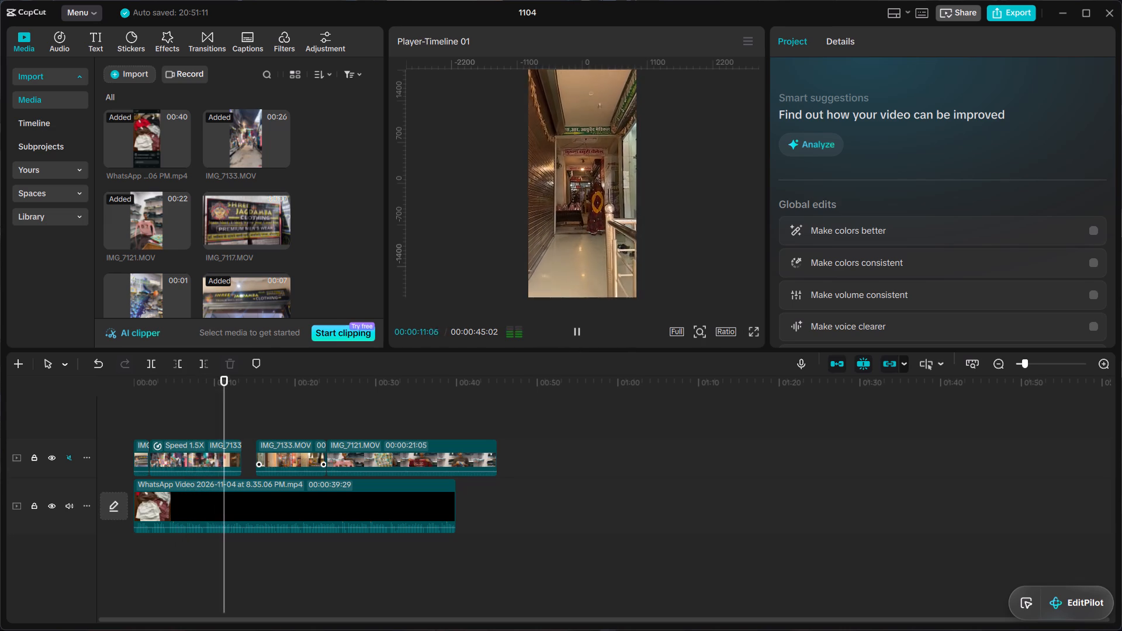
key("space")
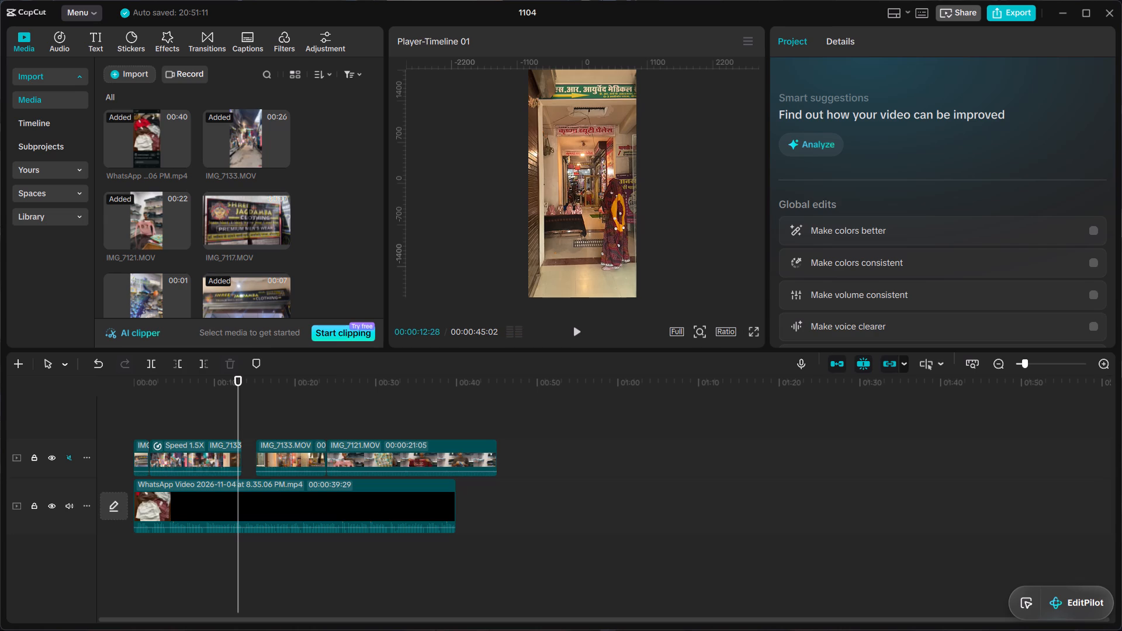
left_click(224, 450)
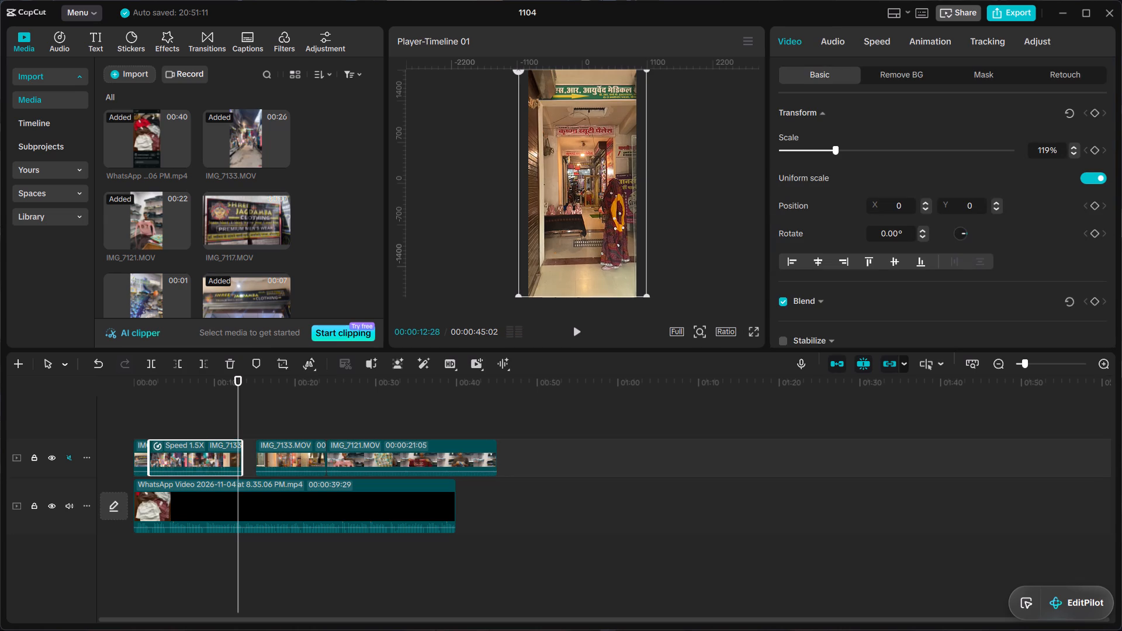
left_click(877, 46)
double_click(1100, 130)
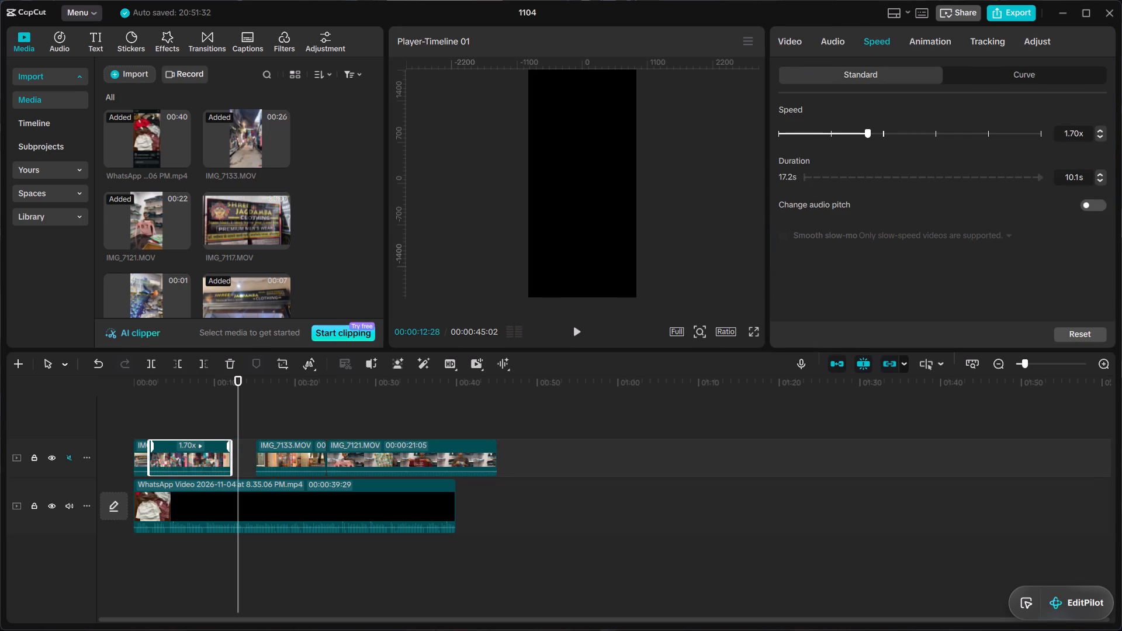
Move the following IMG_7133.MOV piece earlier against the end of the 1.7x piece, playing the sequence to check the join.
left_click_drag(279, 445, 263, 448)
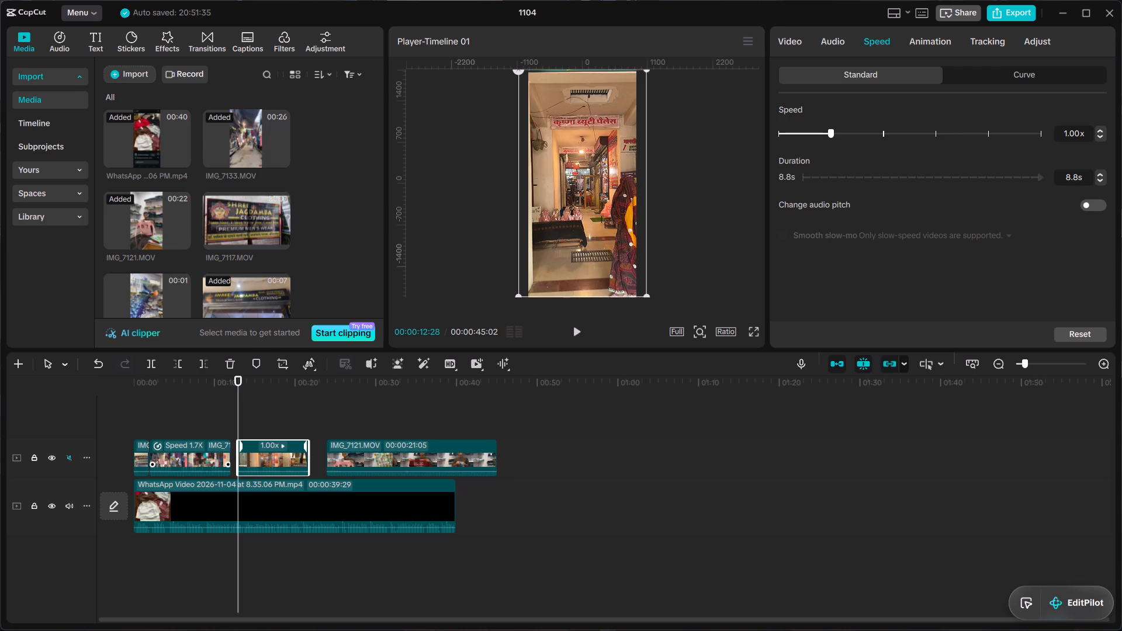
left_click(213, 445)
left_click(148, 404)
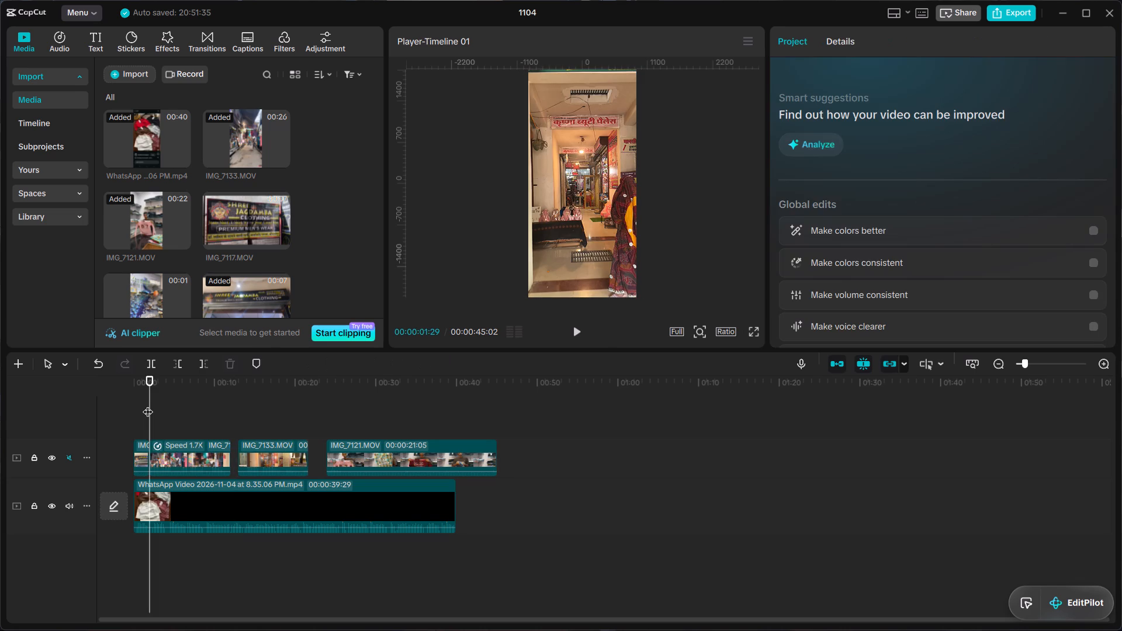
key("space")
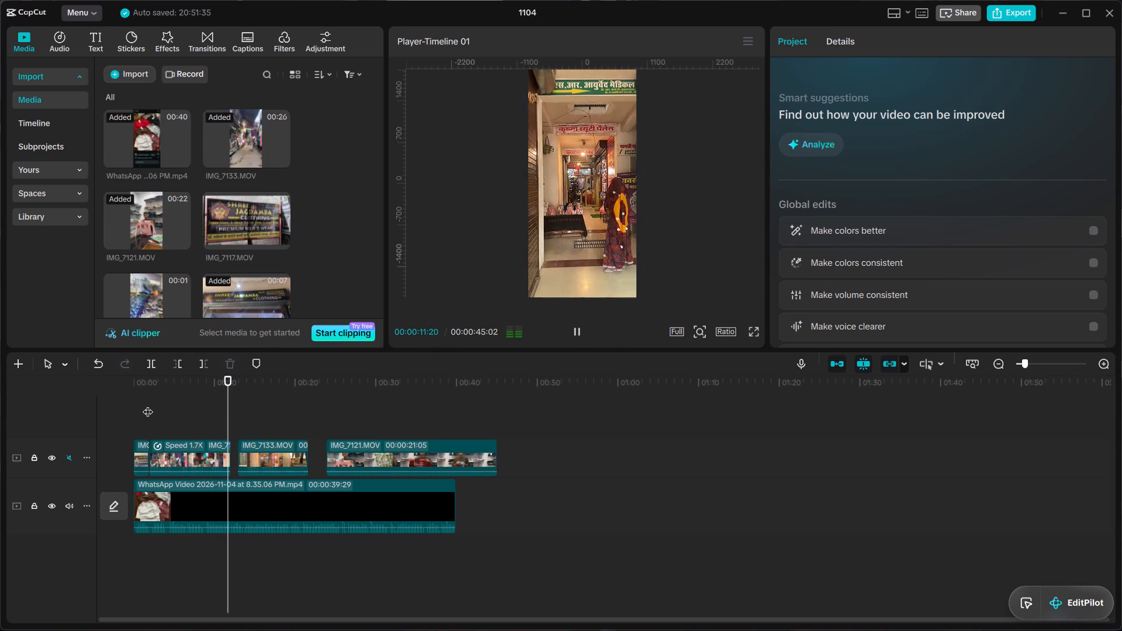
key("space")
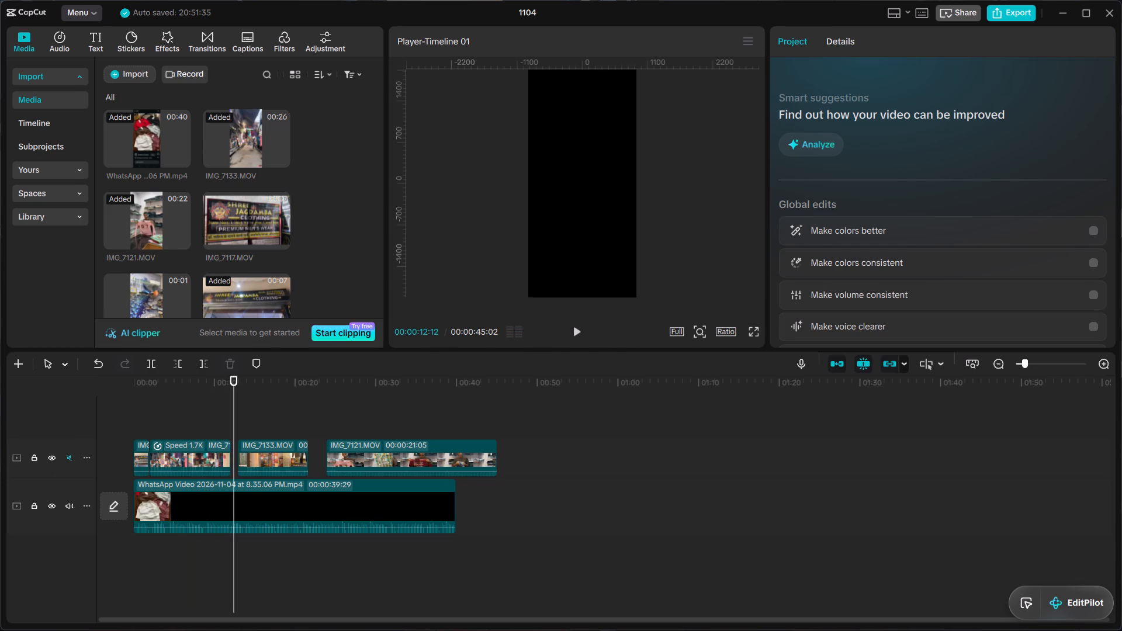
left_click_drag(249, 449, 240, 450)
Play and scrub past the join to where the shopfront comes into view, and split the second IMG_7133.MOV piece at 00:00:15:18.
left_click(218, 414)
key("space")
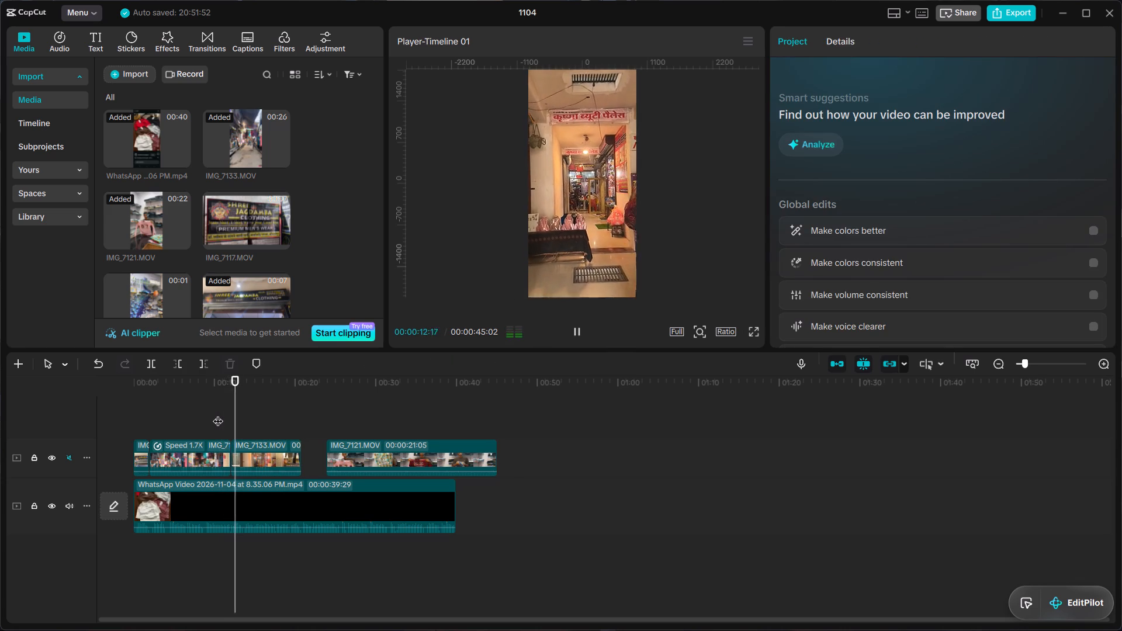
key("space")
key("space")
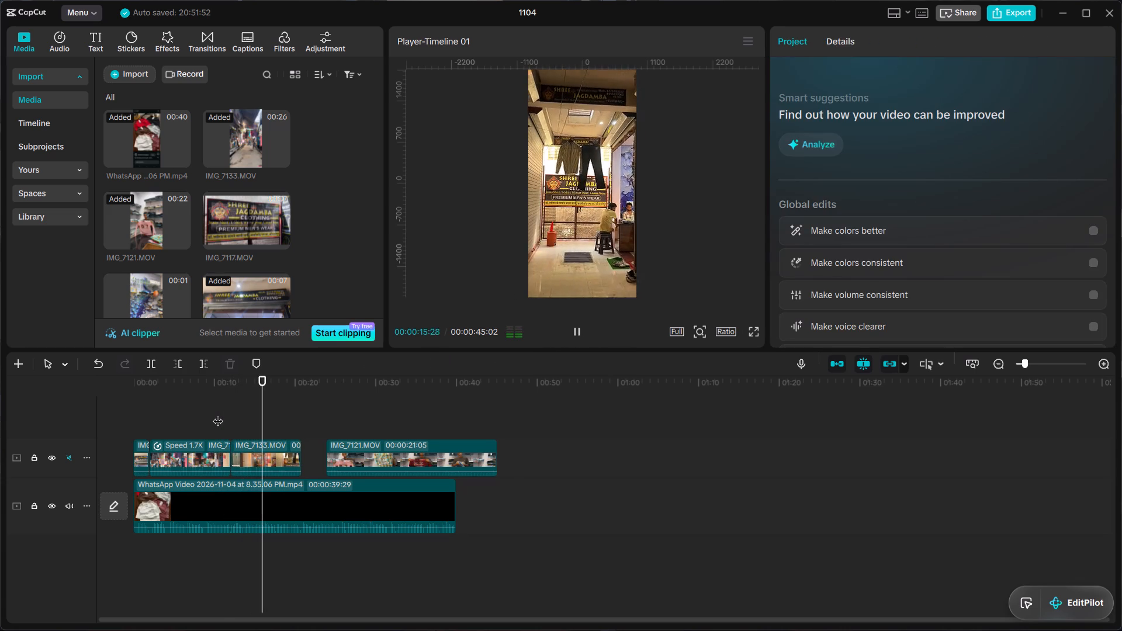
key("space")
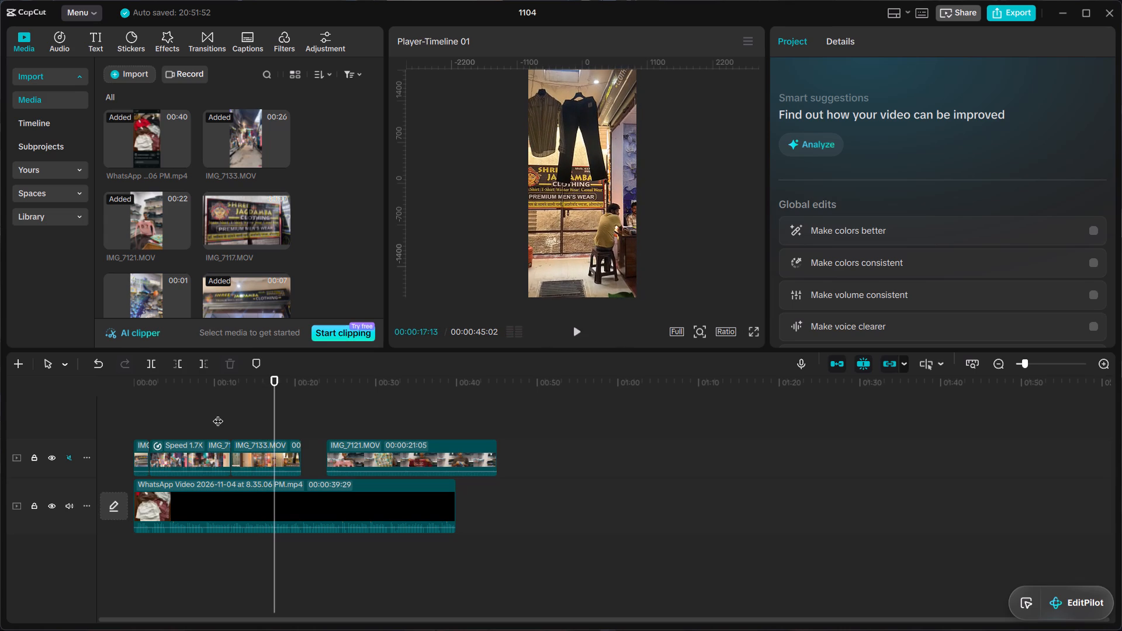
left_click_drag(272, 387, 269, 387)
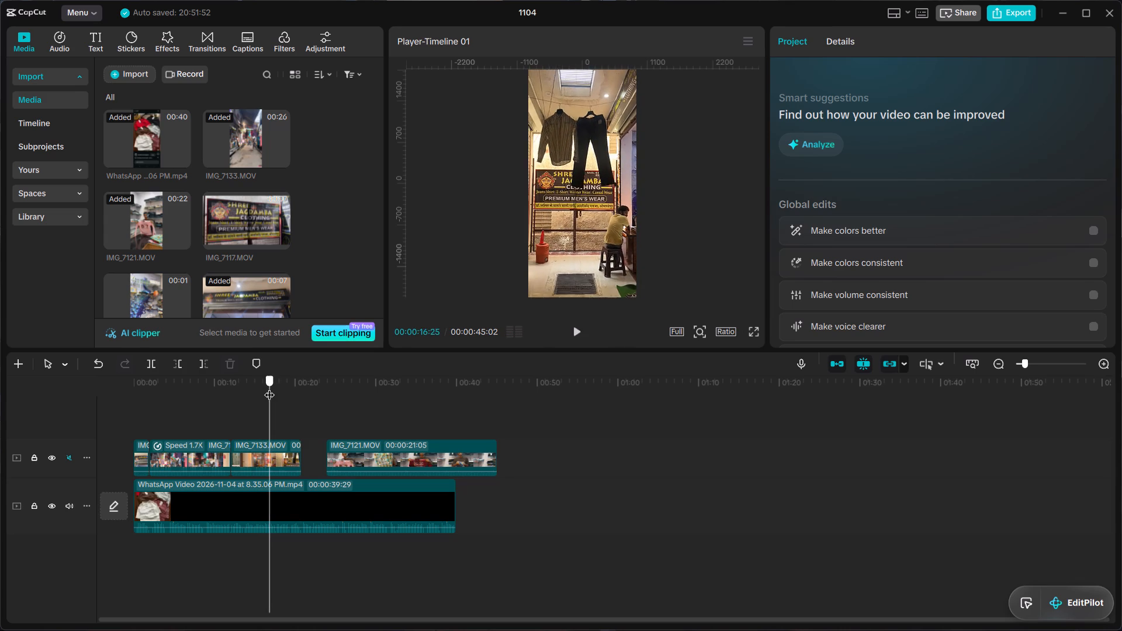
left_click_drag(269, 387, 251, 393)
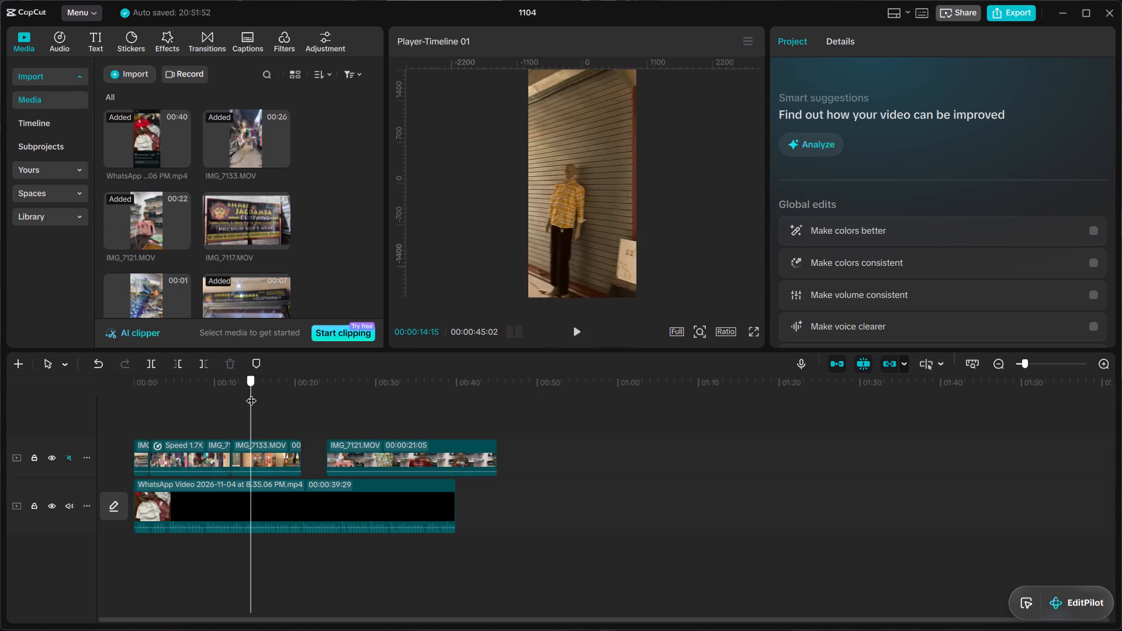
left_click_drag(251, 393, 259, 397)
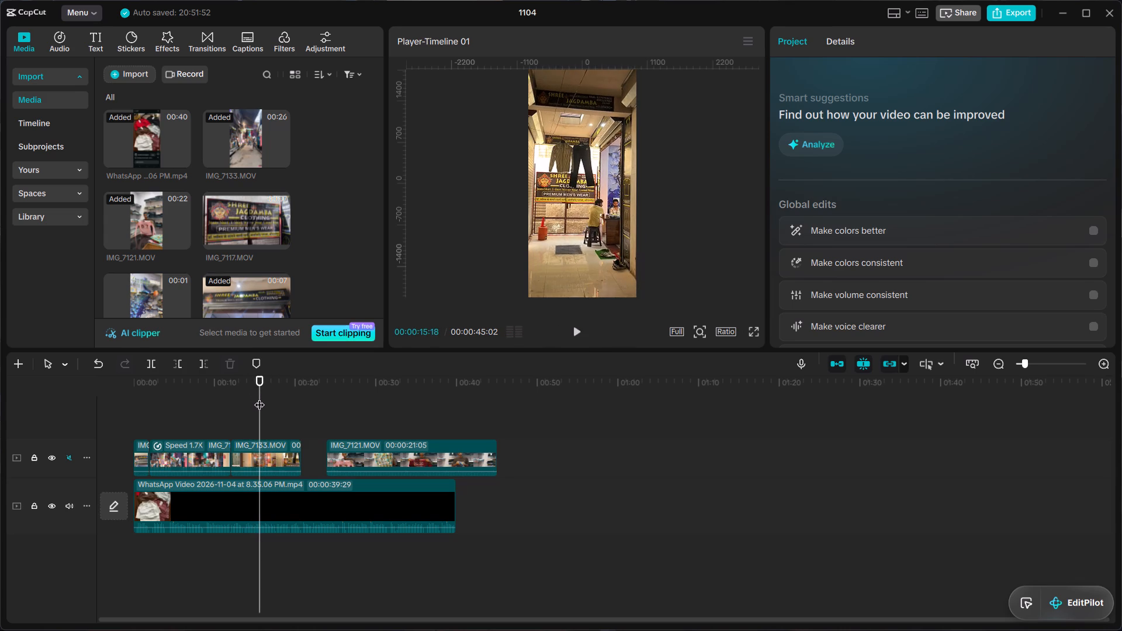
left_click(252, 452)
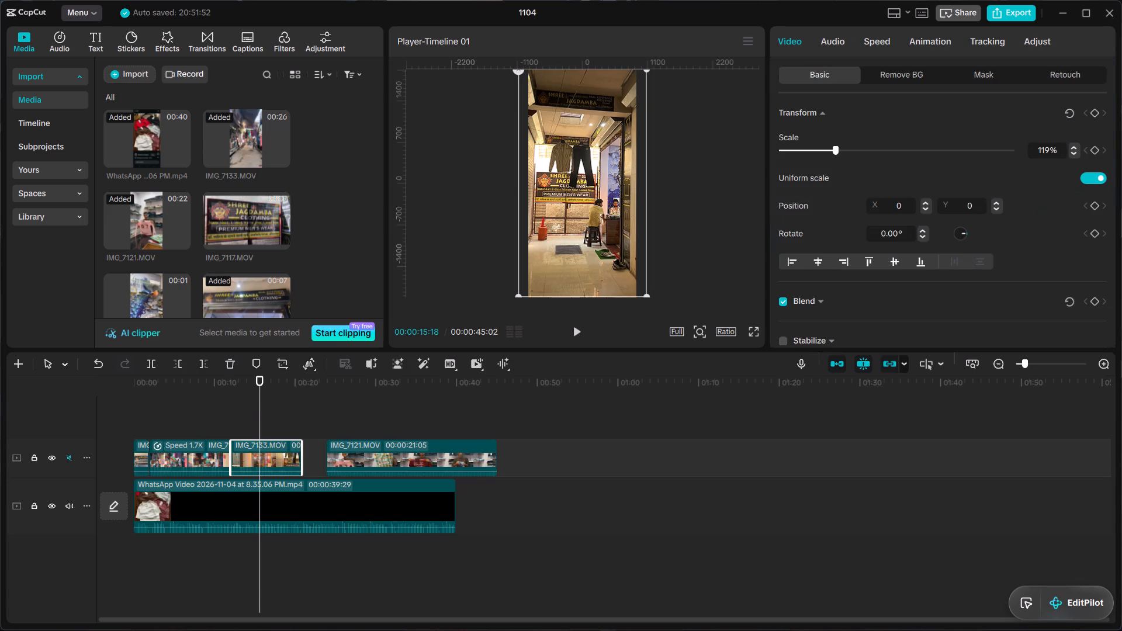
key("ctrl+b")
Speed up the short IMG_7133.MOV piece just before the 00:00:15:18 cut to about 1.7x.
left_click(219, 453)
left_click(243, 447)
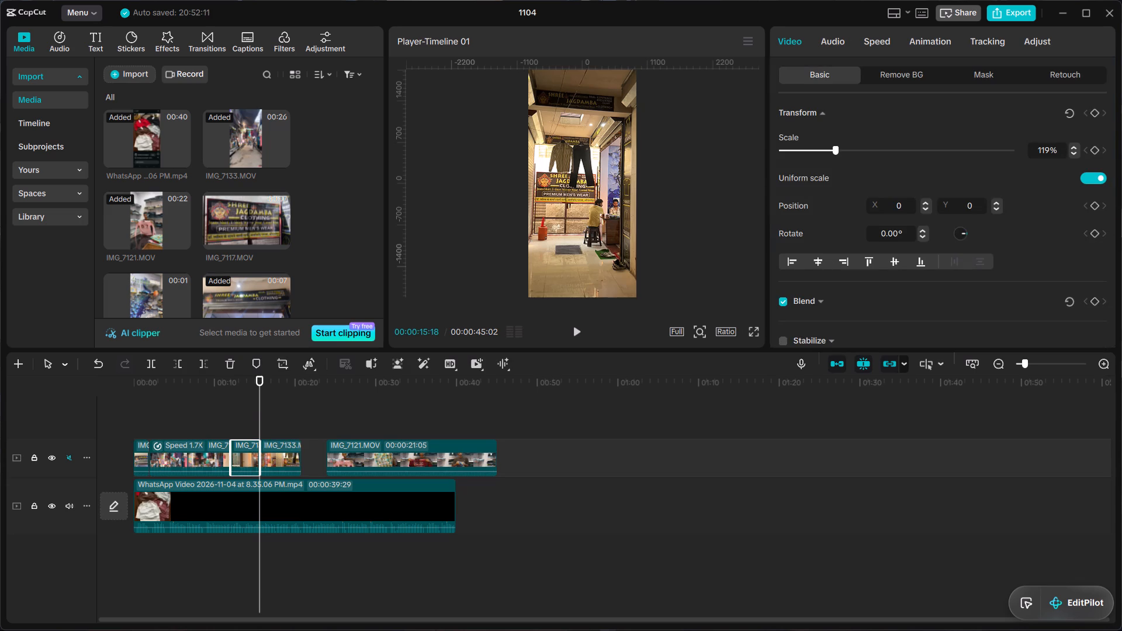
left_click(887, 40)
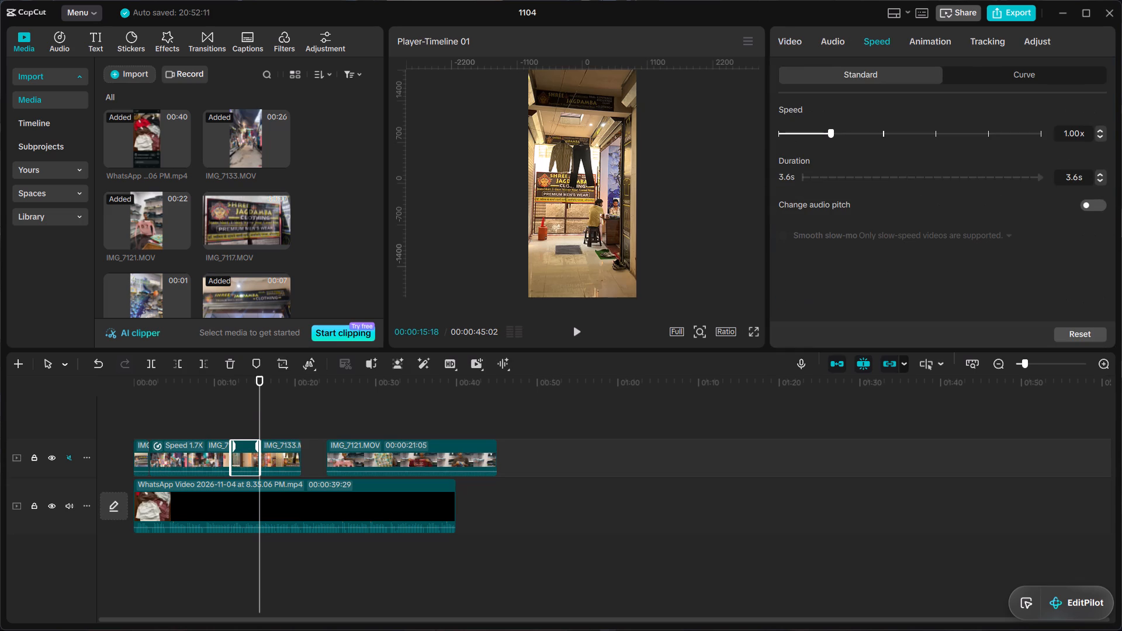
triple_click(1097, 130)
triple_click(1097, 130)
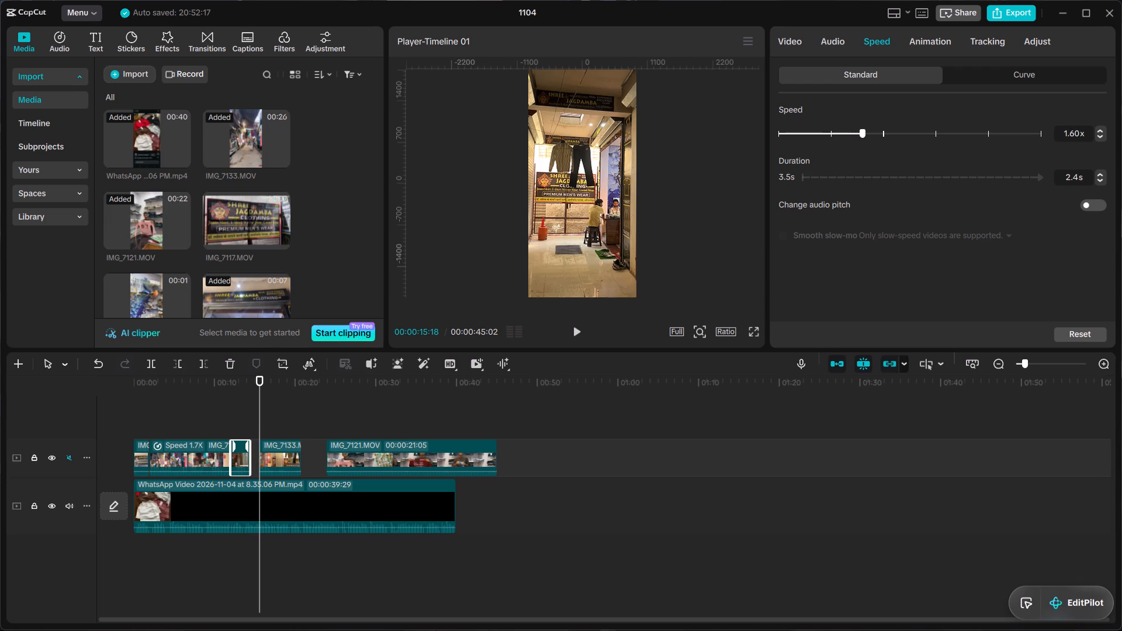
left_click(1097, 130)
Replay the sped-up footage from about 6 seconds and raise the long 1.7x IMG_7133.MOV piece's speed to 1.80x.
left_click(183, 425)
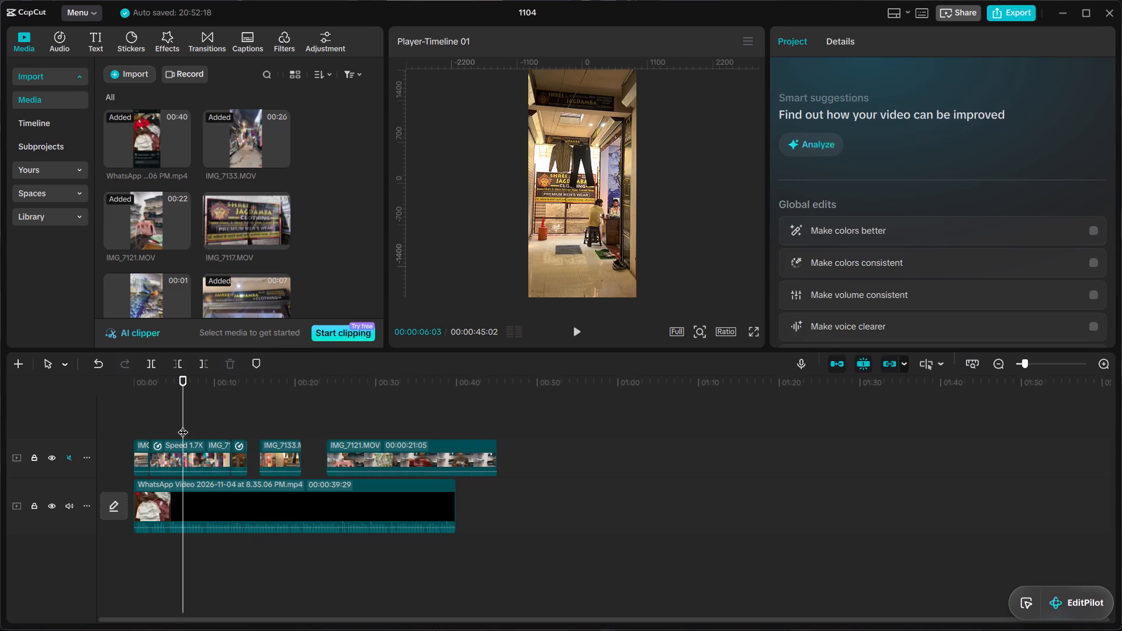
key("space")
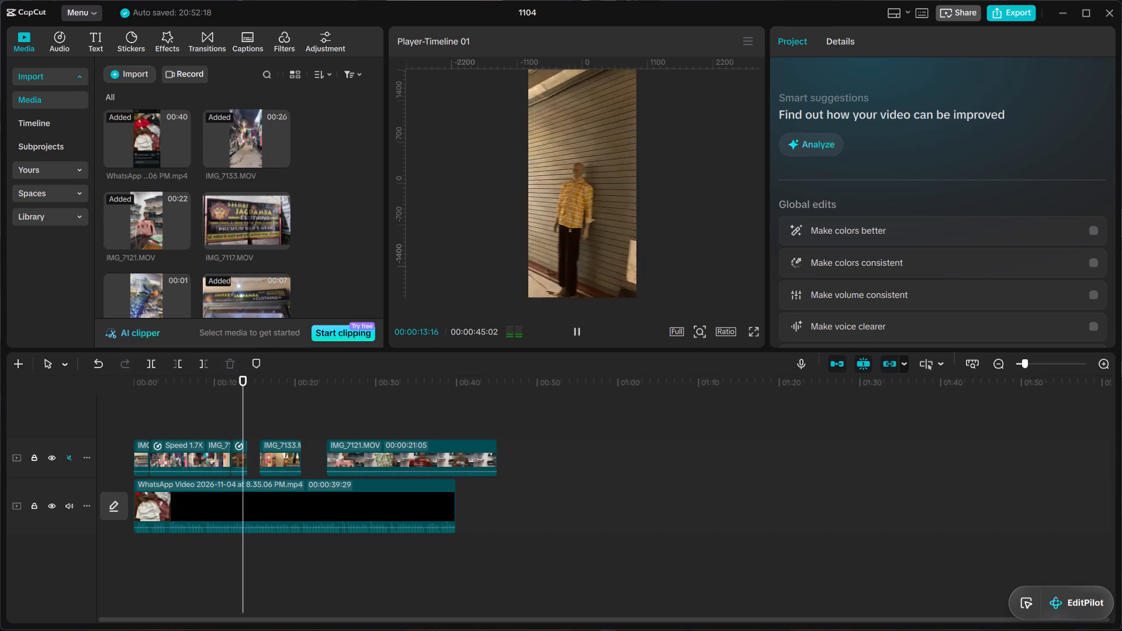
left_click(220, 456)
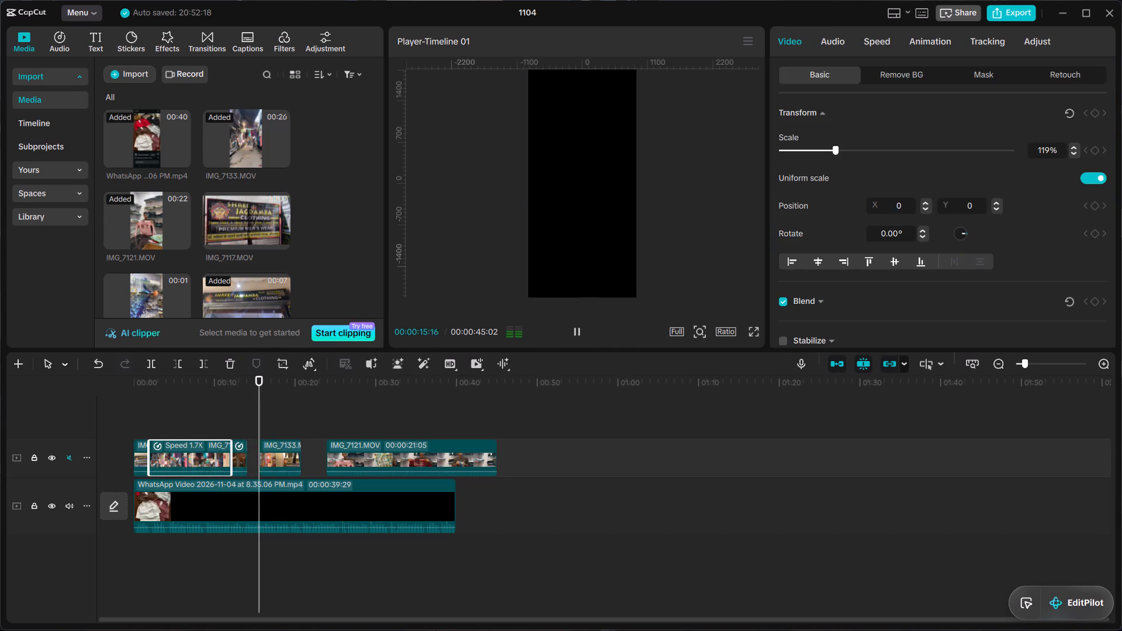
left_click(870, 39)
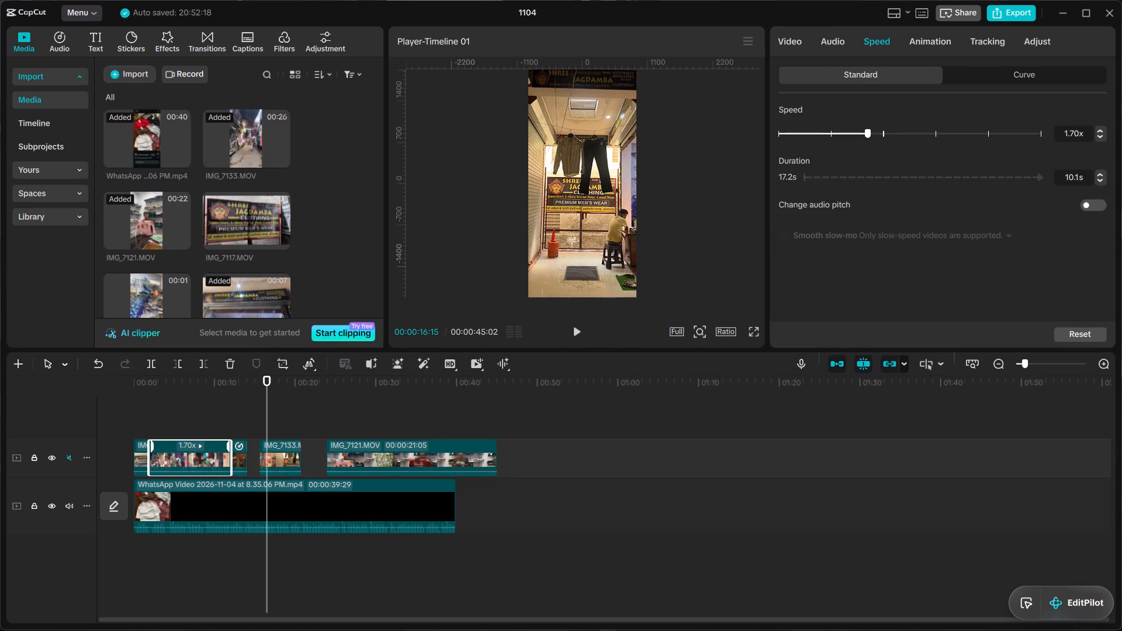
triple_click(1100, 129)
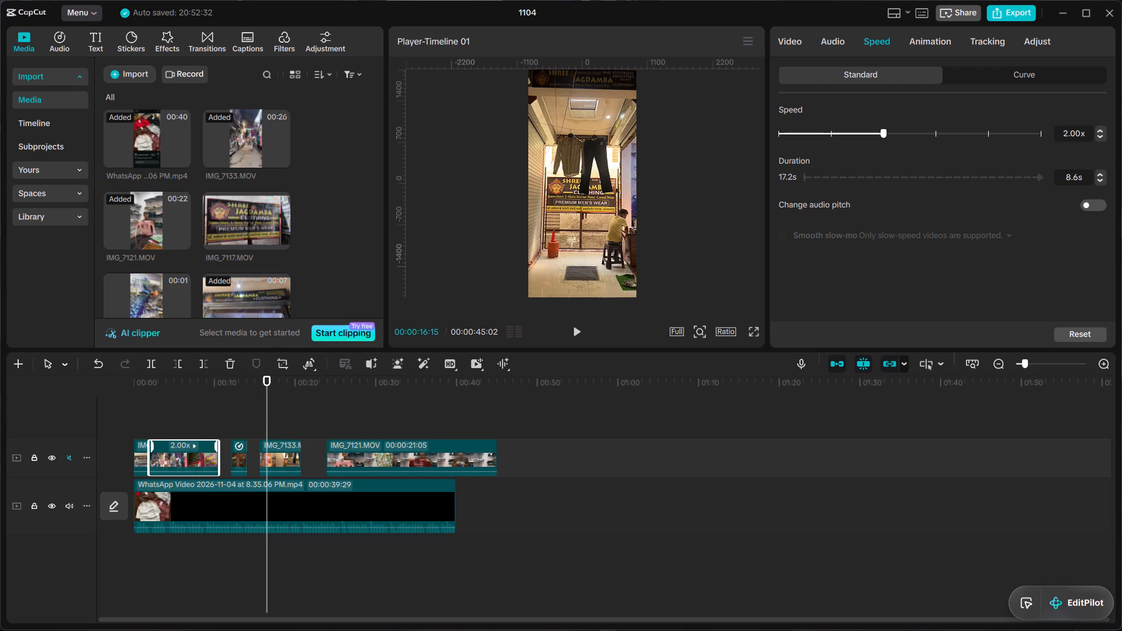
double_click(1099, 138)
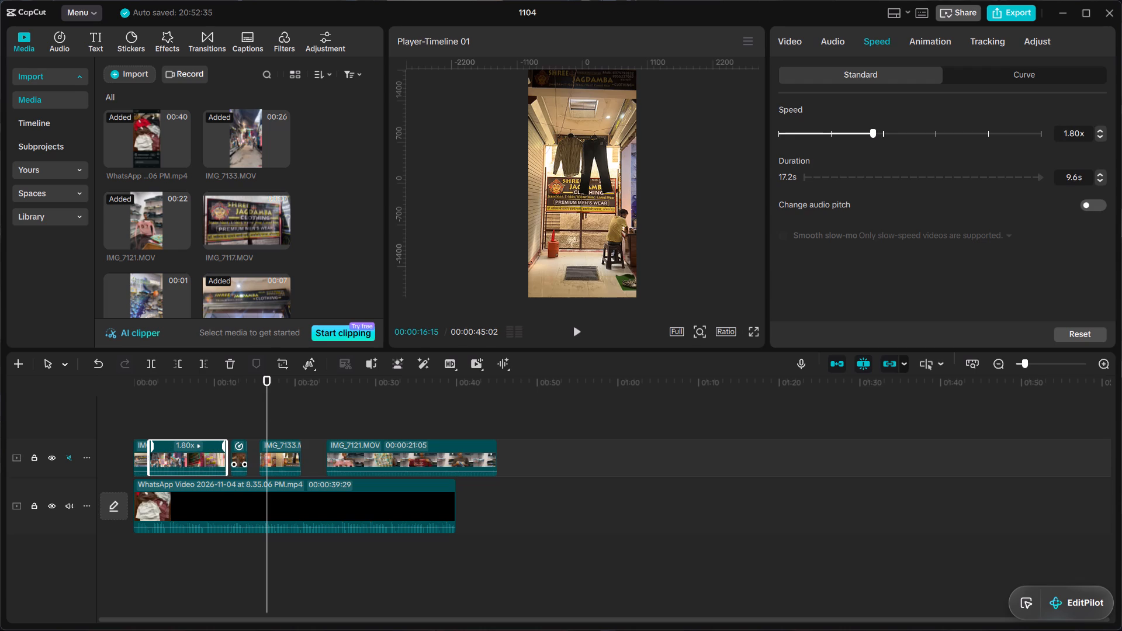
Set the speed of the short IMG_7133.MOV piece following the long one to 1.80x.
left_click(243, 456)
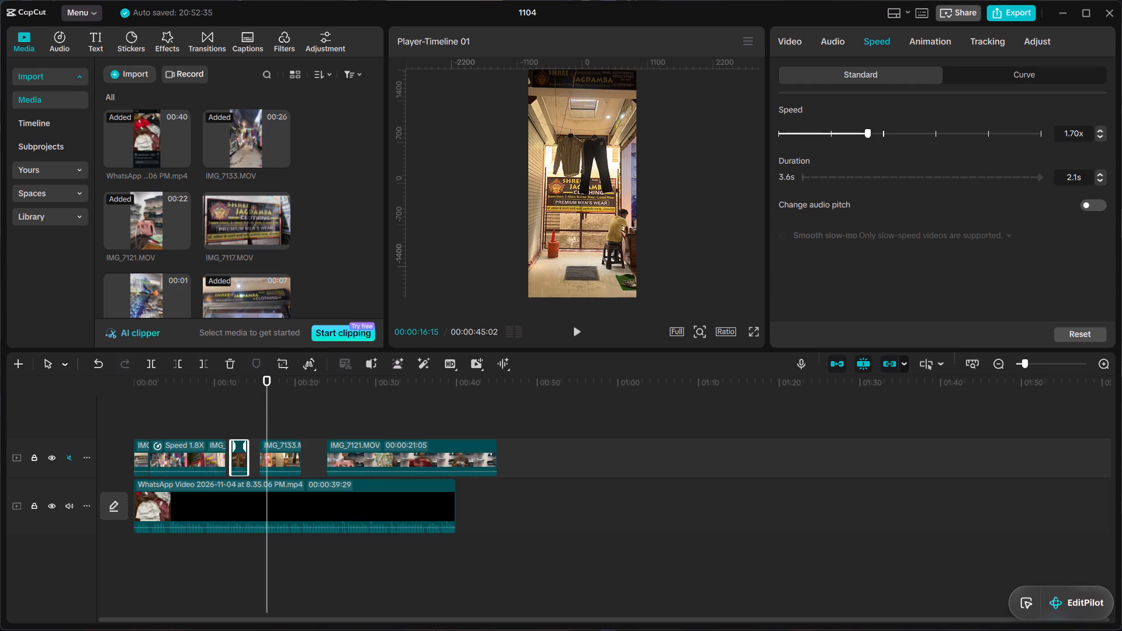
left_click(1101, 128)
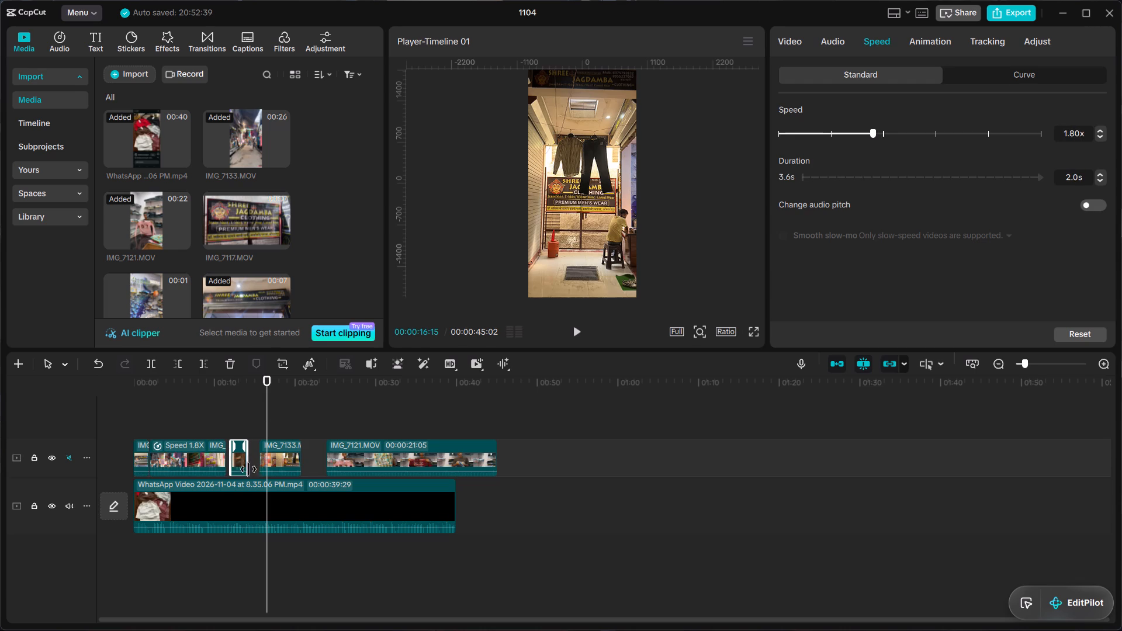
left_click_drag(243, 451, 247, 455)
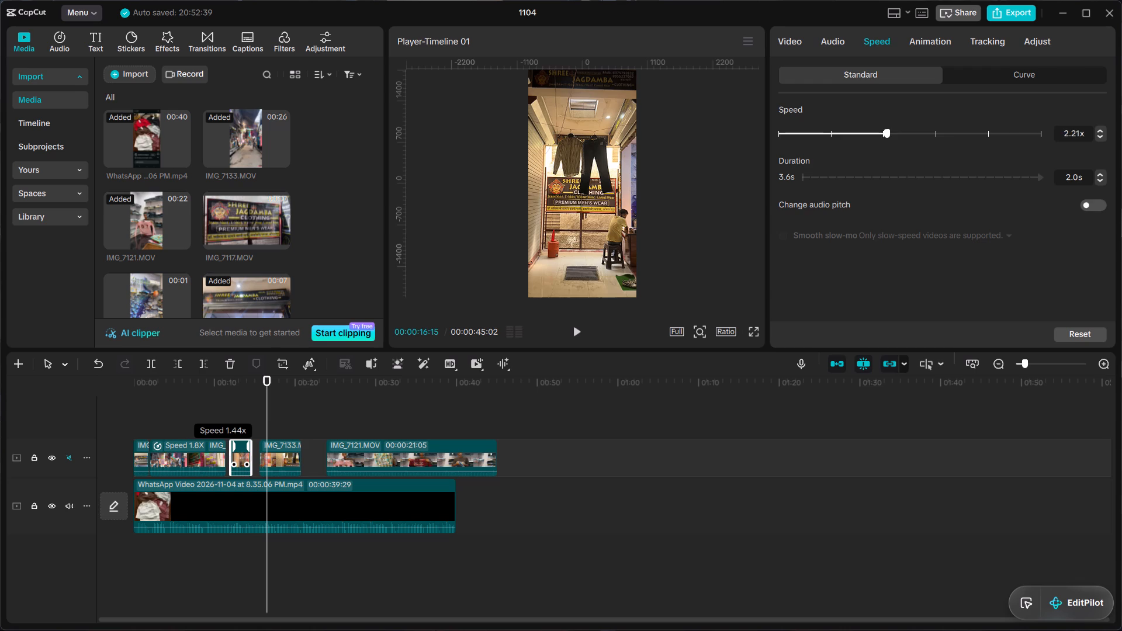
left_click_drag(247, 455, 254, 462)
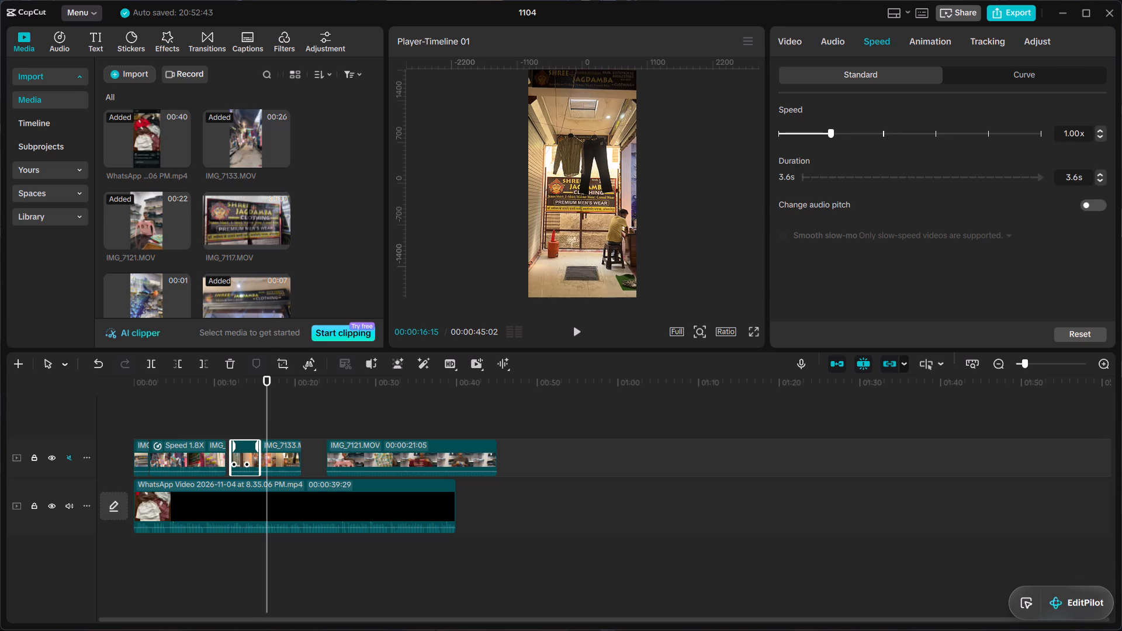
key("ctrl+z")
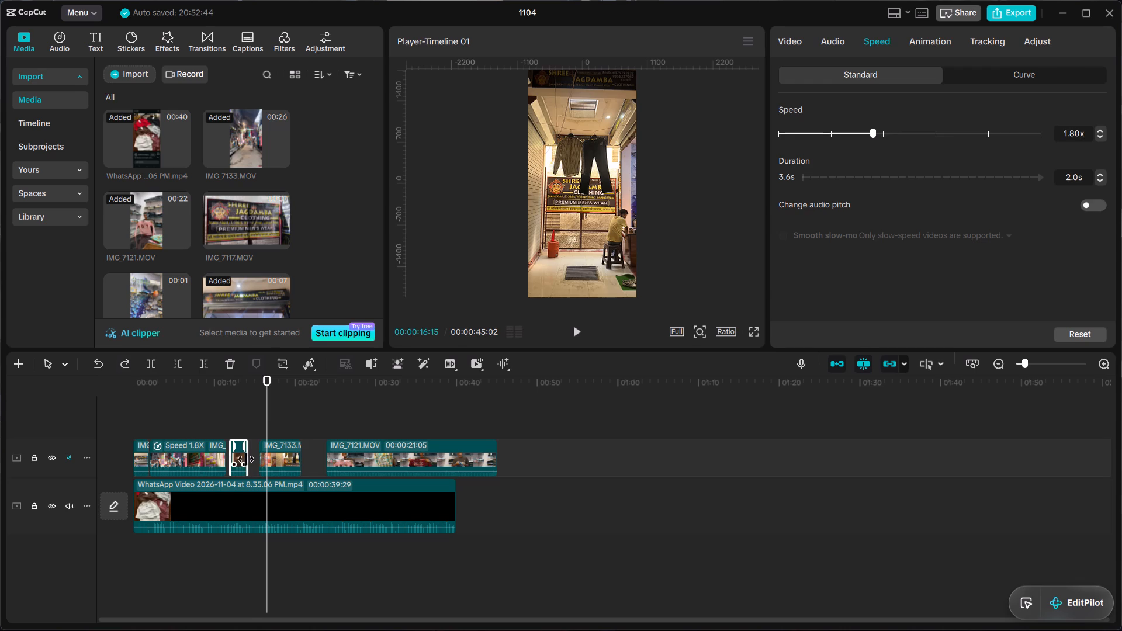
Move the short IMG_7133.MOV piece against the long one's end and the following IMG_7133.MOV piece up behind it.
left_click_drag(239, 456, 233, 459)
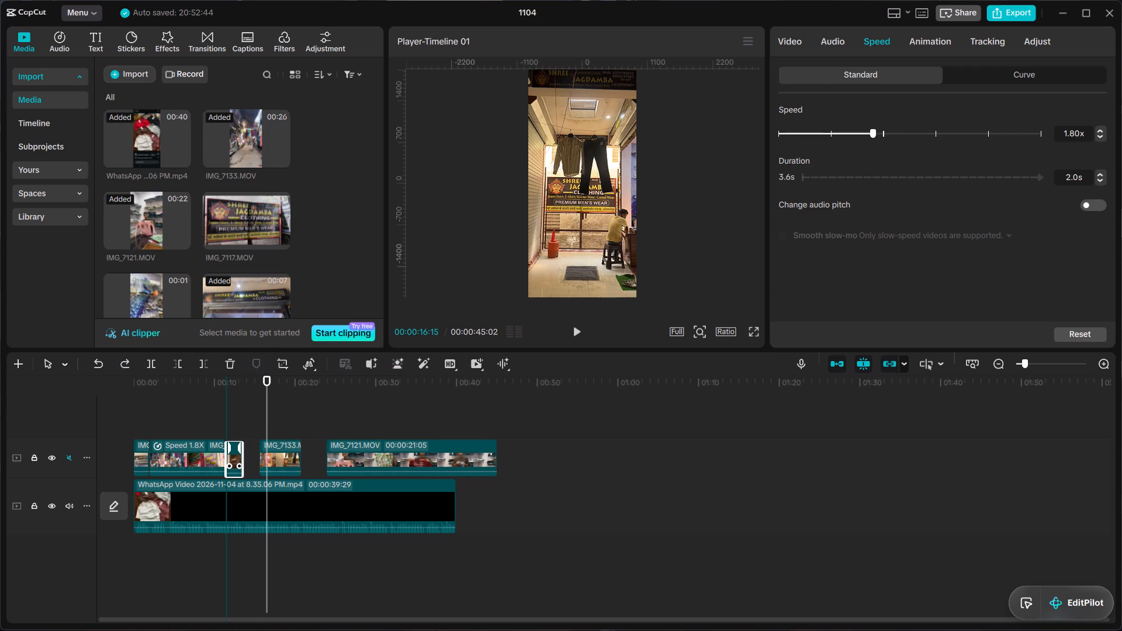
left_click_drag(268, 454, 254, 457)
Replay the join from about 10 seconds and raise the long IMG_7133.MOV piece's speed to 2.00x.
left_click(214, 410)
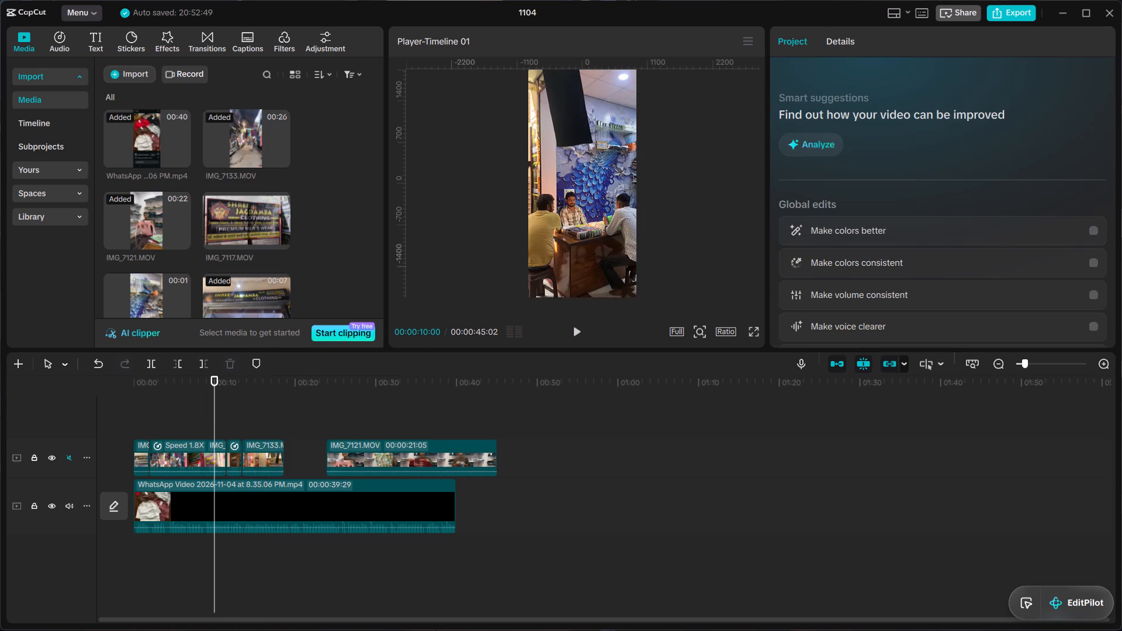
key("space")
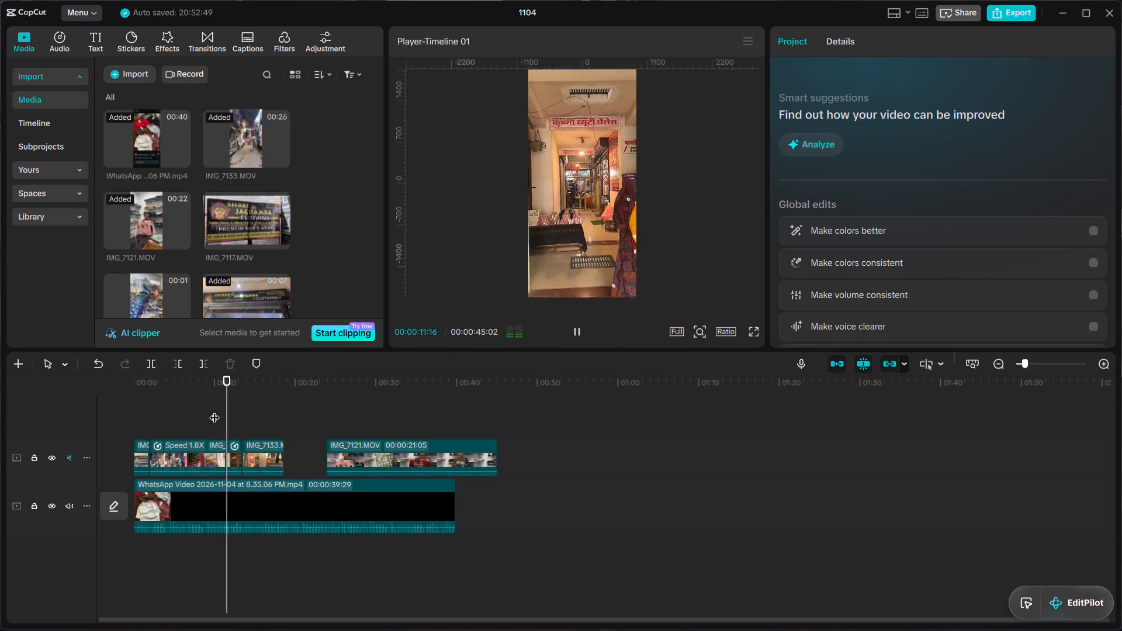
key("space")
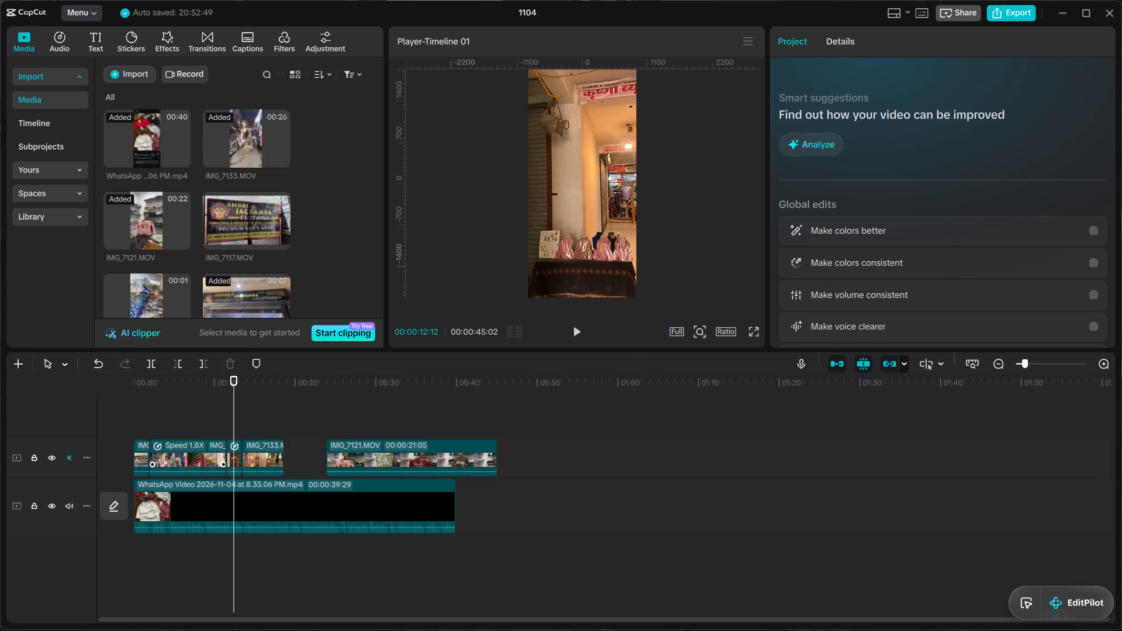
left_click(198, 455)
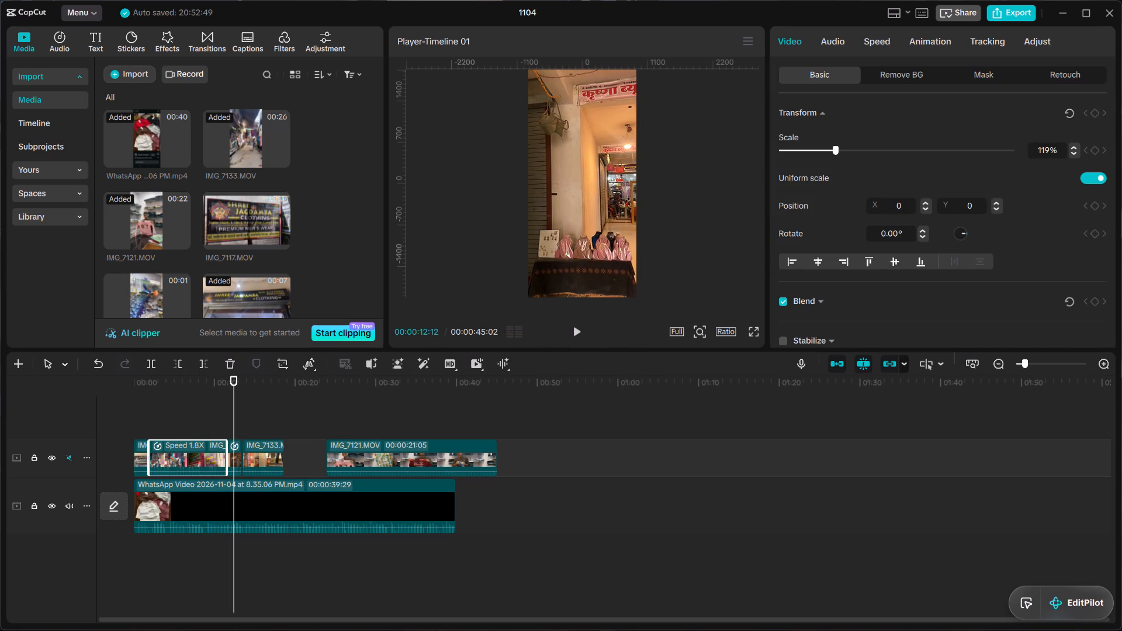
left_click_drag(236, 377, 220, 380)
key("space")
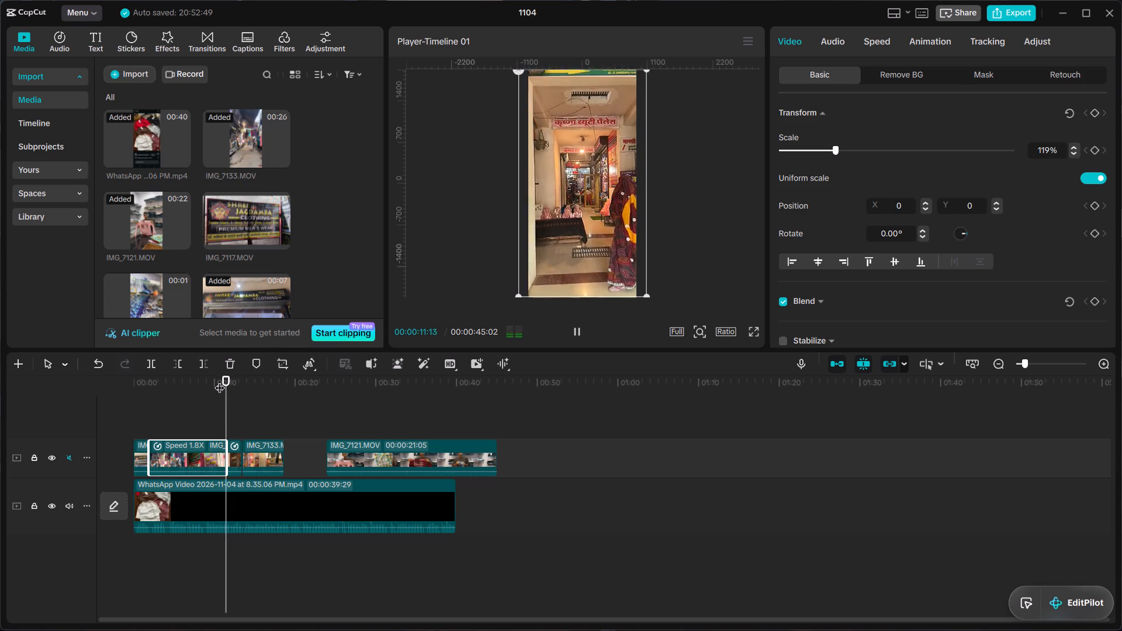
key("space")
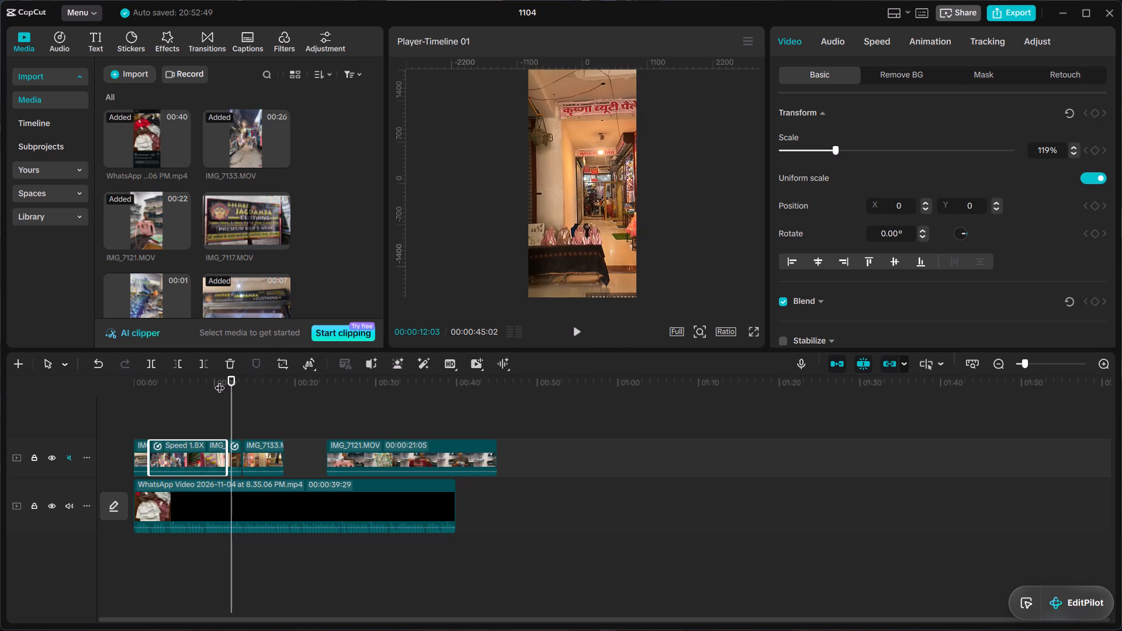
left_click(887, 43)
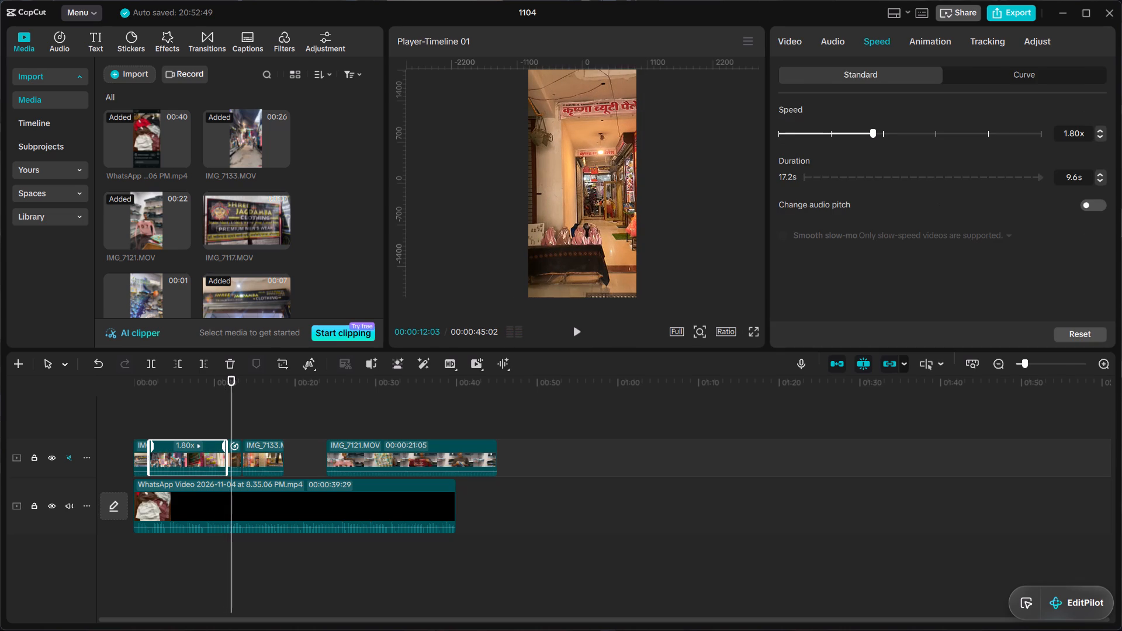
double_click(1099, 129)
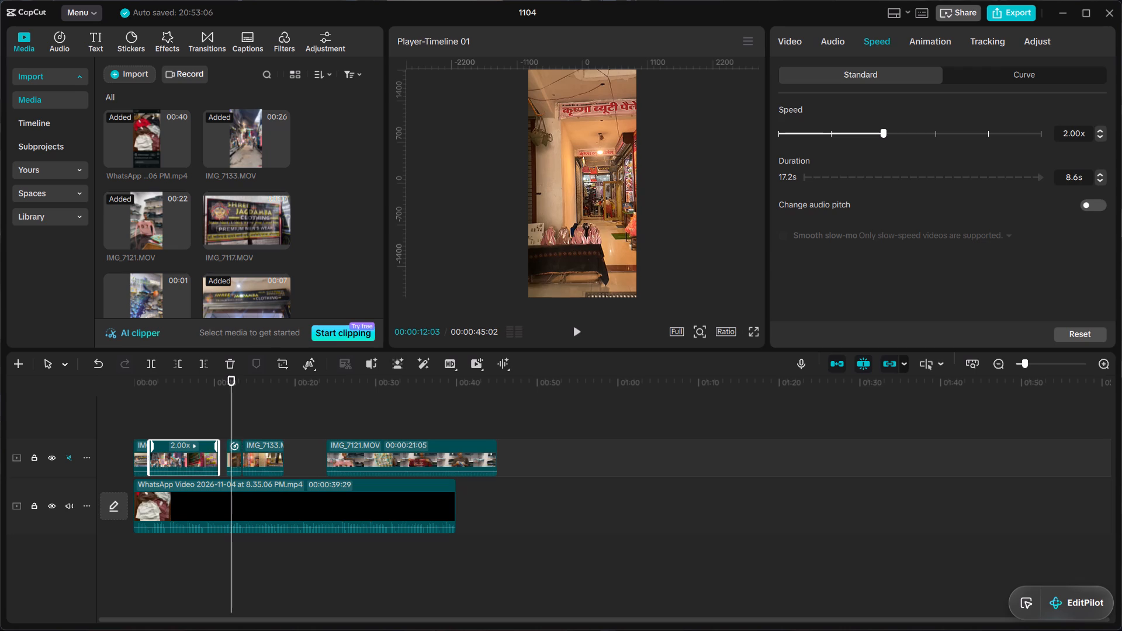
Set the short IMG_7133.MOV piece's speed to 2.00x as well.
left_click(234, 450)
double_click(1100, 131)
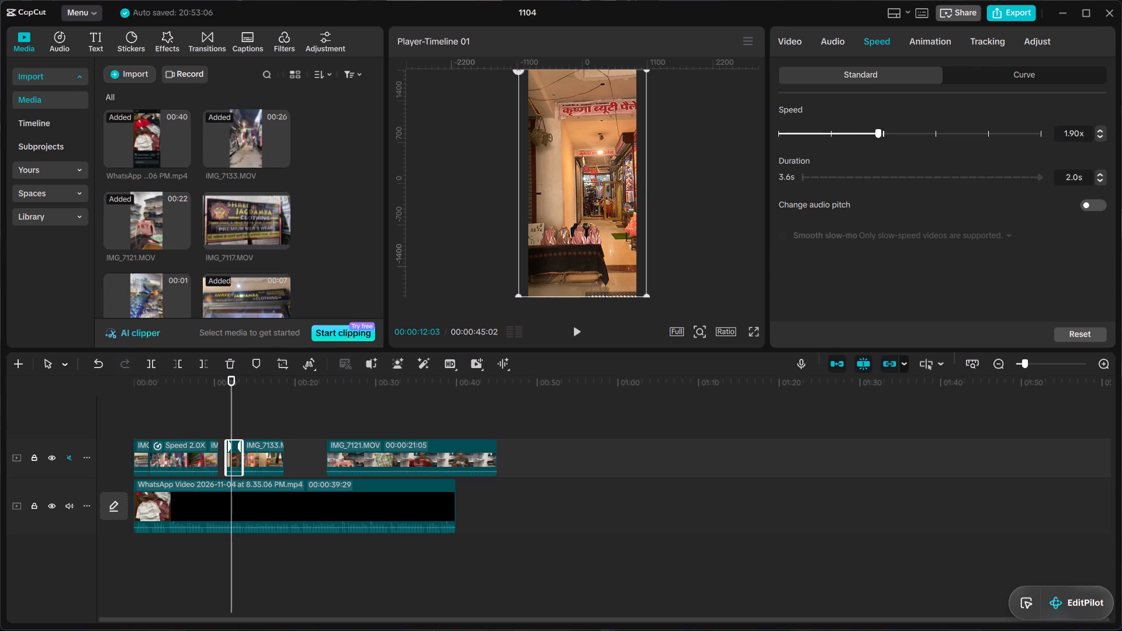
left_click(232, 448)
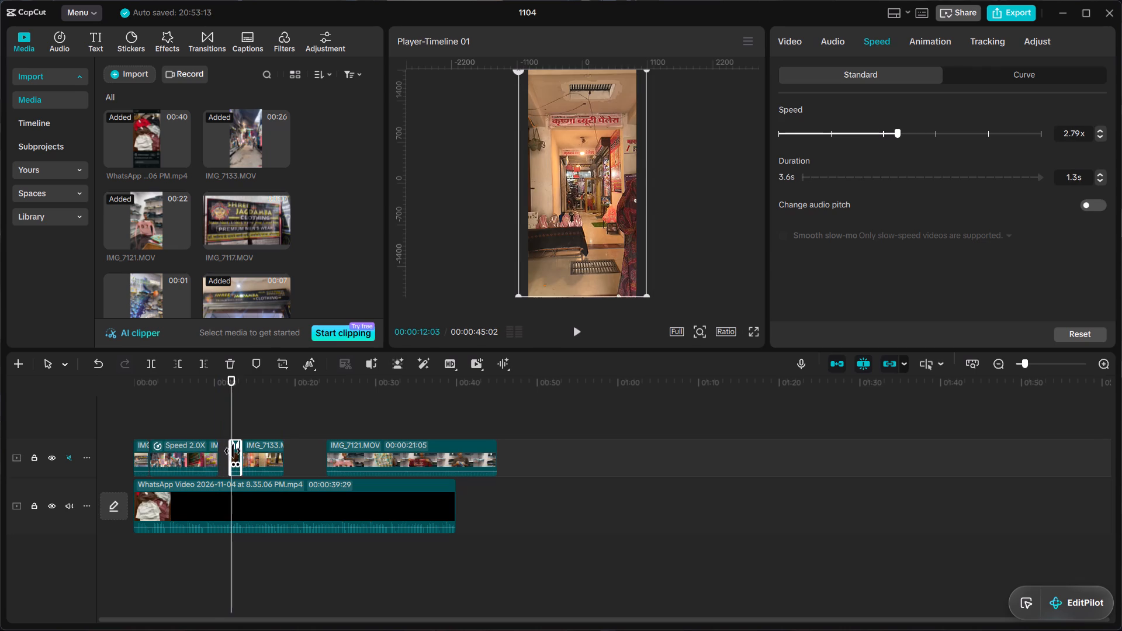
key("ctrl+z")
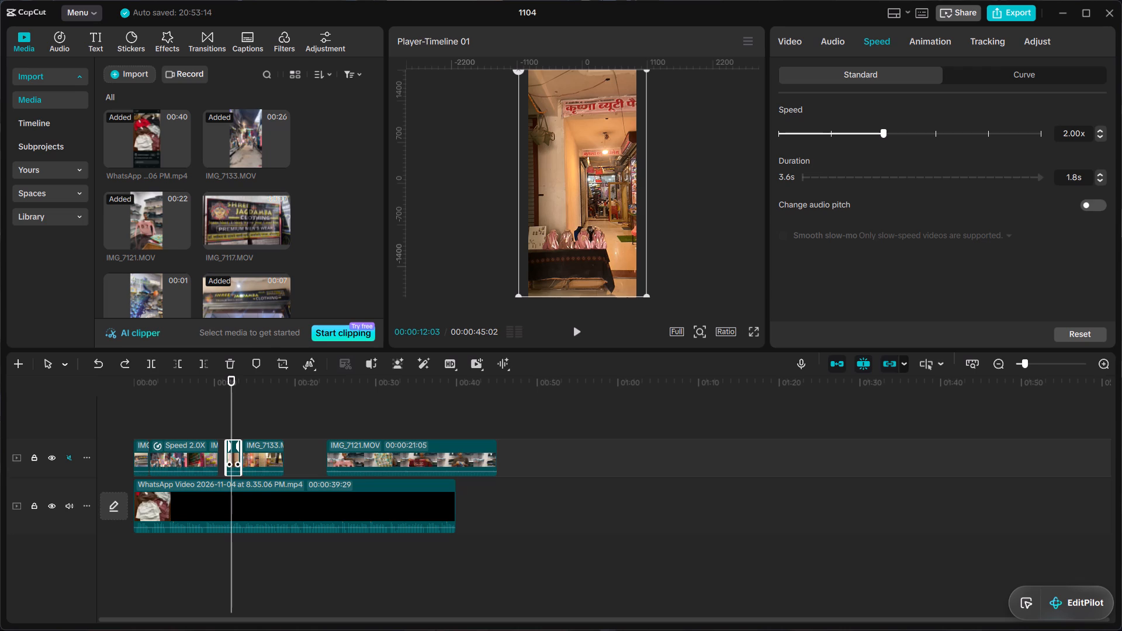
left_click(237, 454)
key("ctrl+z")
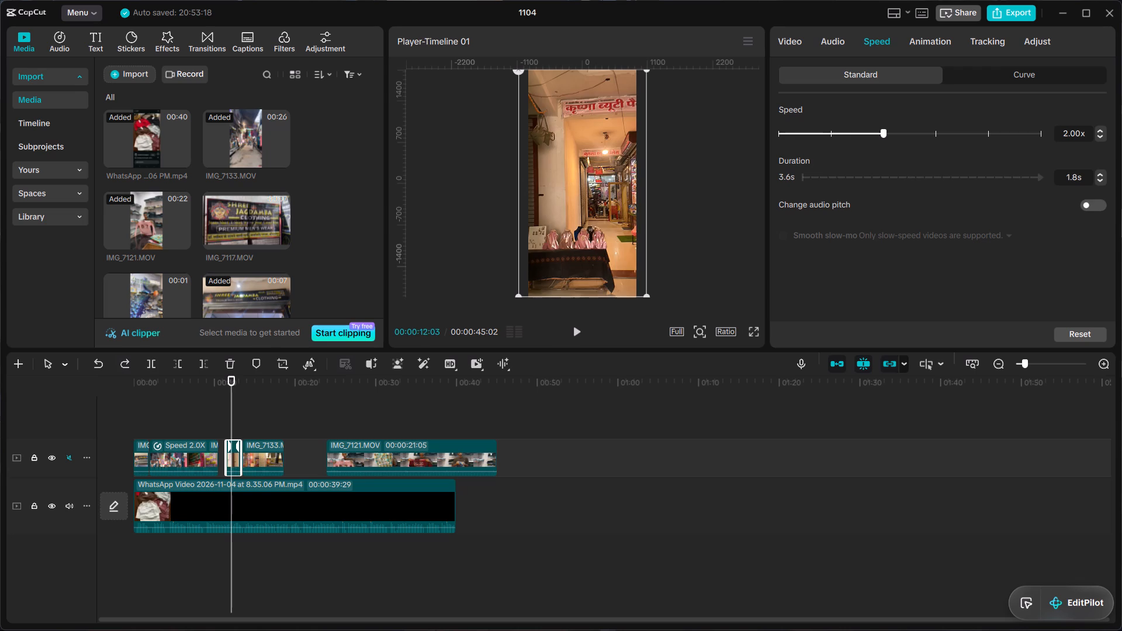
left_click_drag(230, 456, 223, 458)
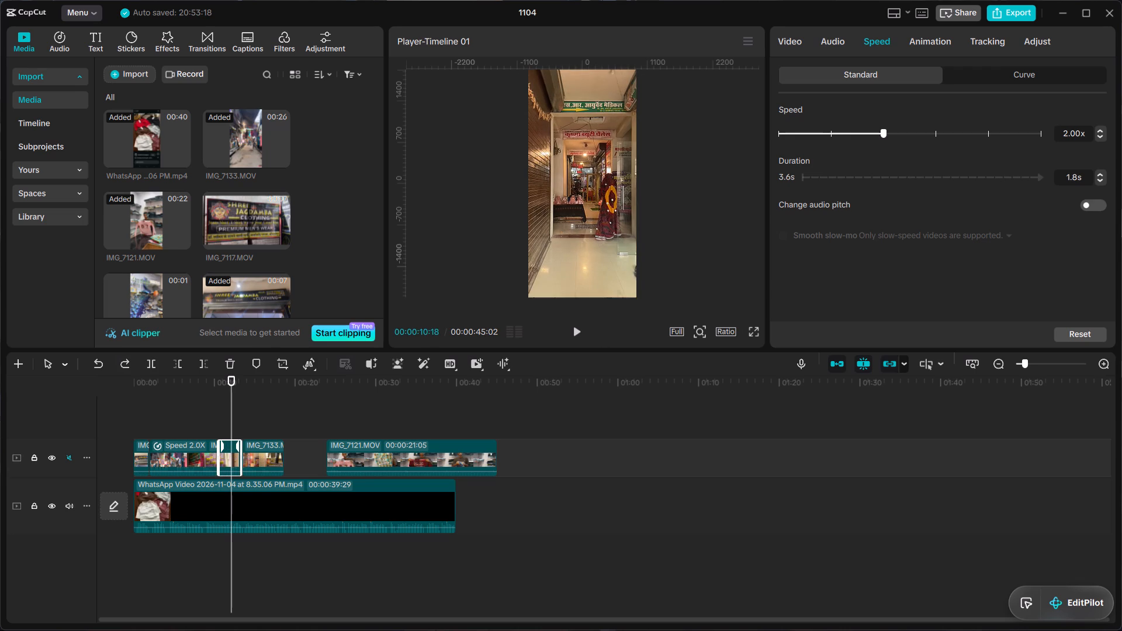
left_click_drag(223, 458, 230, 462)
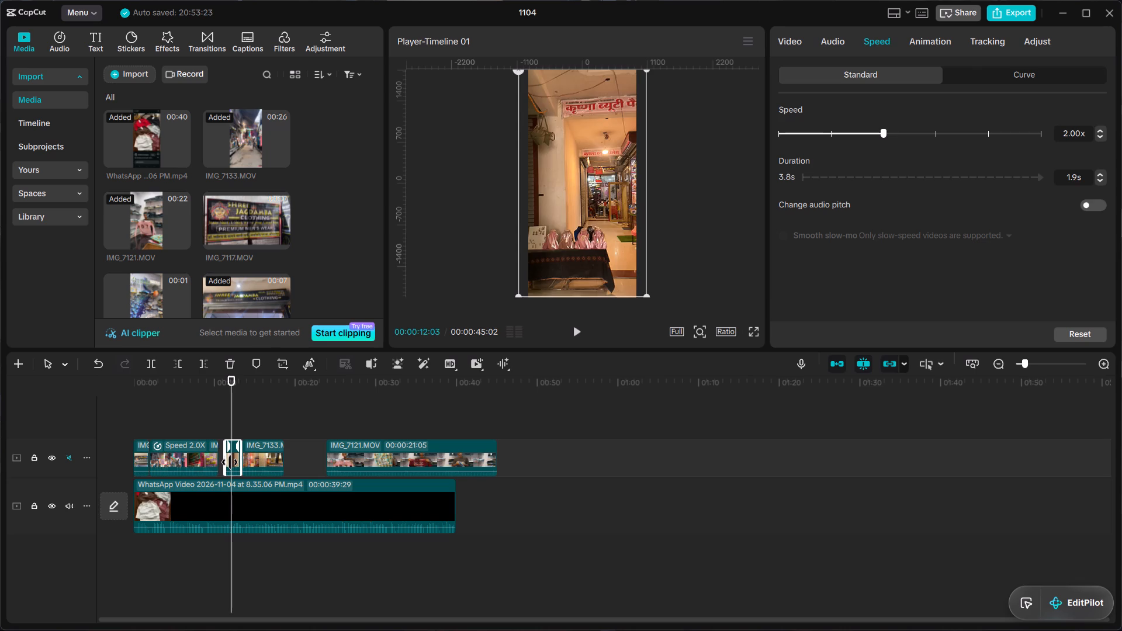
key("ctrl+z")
Place the short 2.0x piece directly after the long 2.0x piece on the same track and close up the following IMG_7133.MOV piece behind it.
left_click_drag(233, 463, 226, 466)
left_click_drag(252, 484, 243, 486)
left_click_drag(224, 446, 222, 491)
left_click(222, 491)
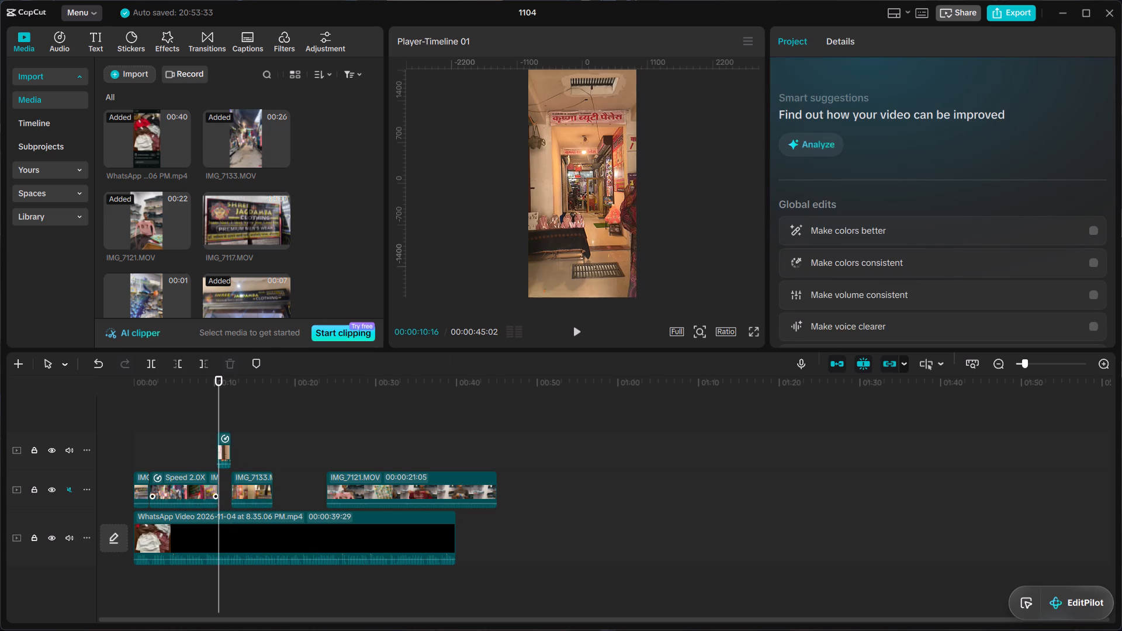
left_click_drag(226, 452, 225, 494)
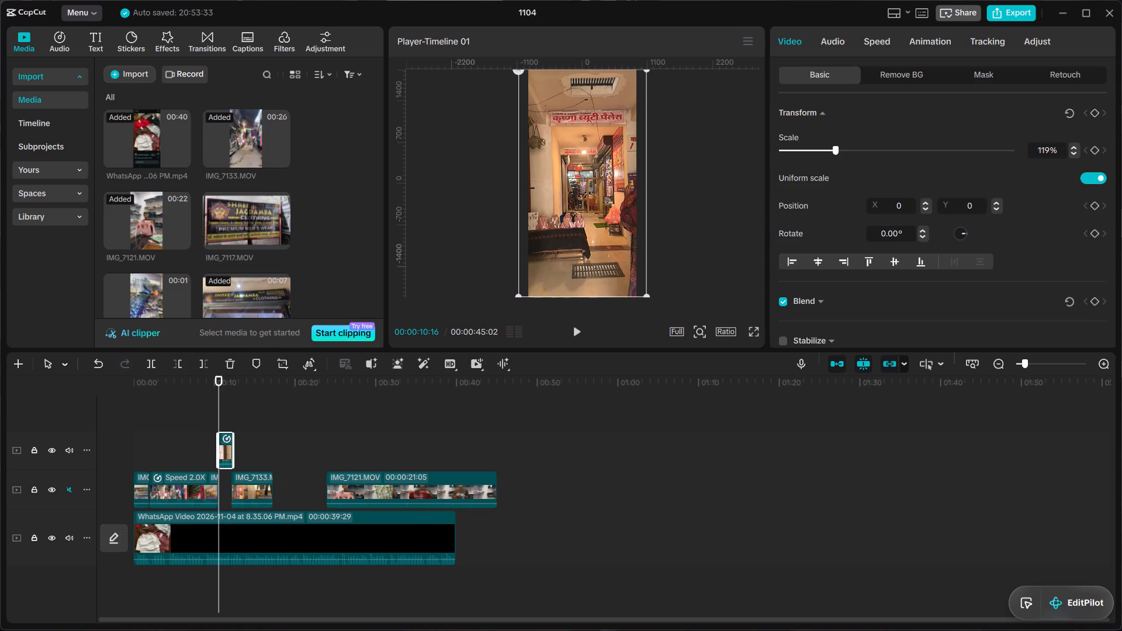
left_click_drag(241, 485, 250, 485)
left_click_drag(225, 449, 225, 485)
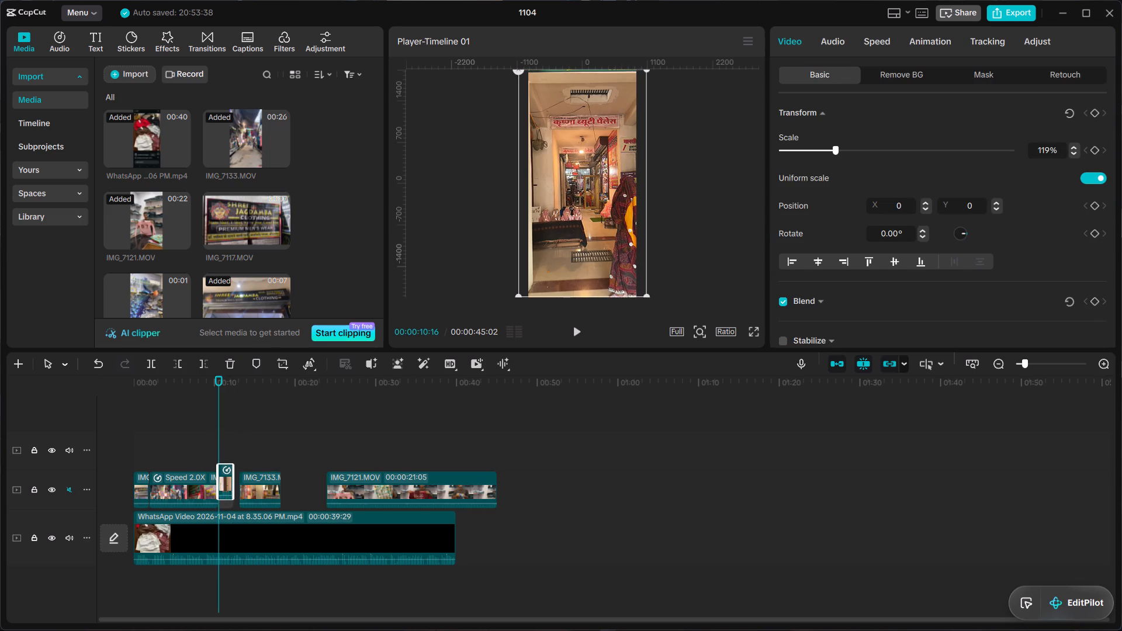
left_click_drag(225, 485, 225, 490)
left_click_drag(250, 454, 243, 453)
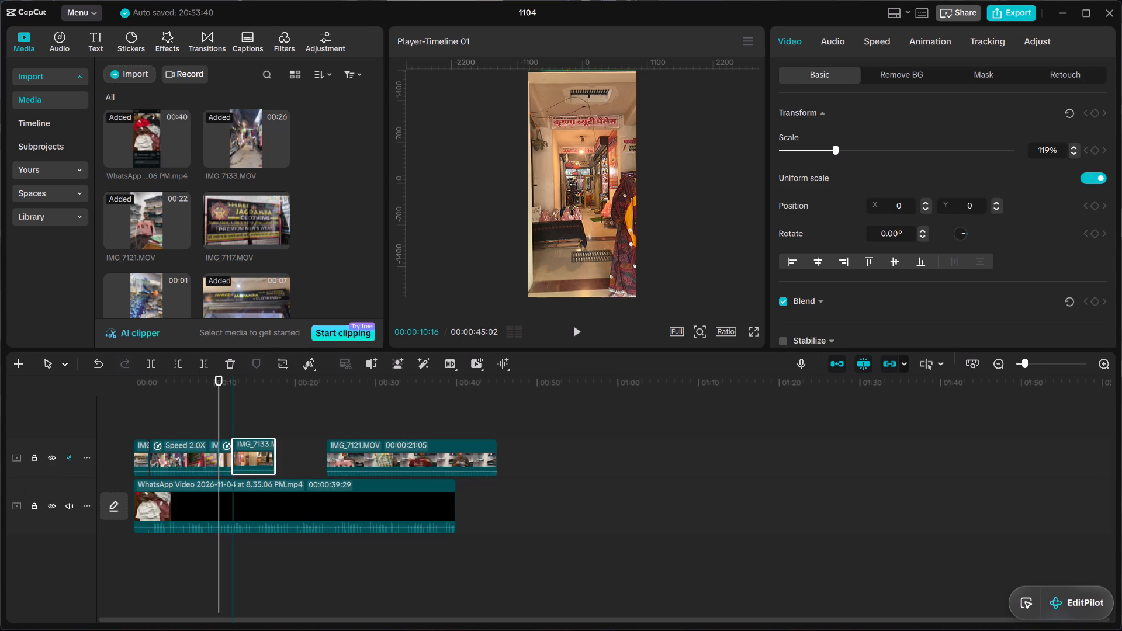
left_click_drag(243, 453, 242, 455)
Replay the closed-up sequence from about 4 to 16 seconds to check the pacing and joins.
left_click(167, 408)
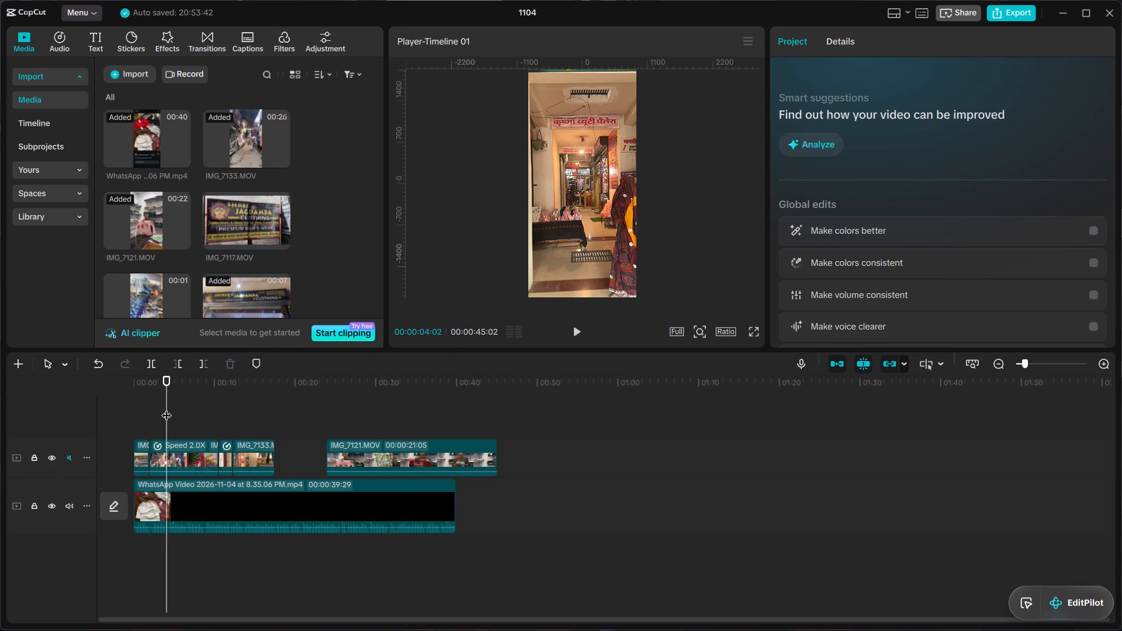
key("space")
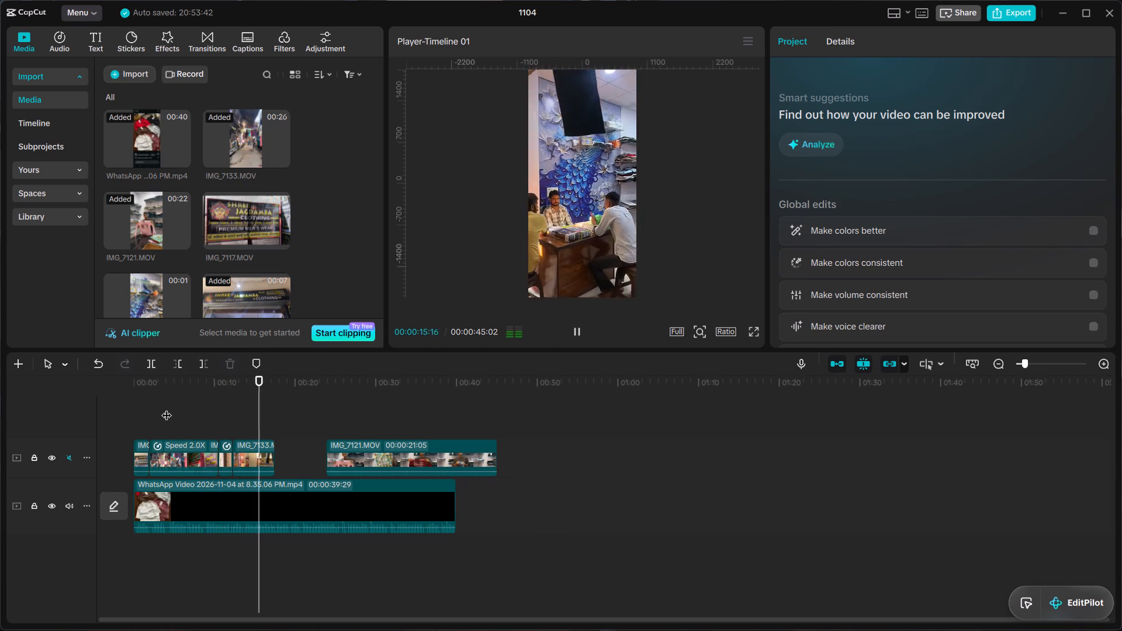
key("space")
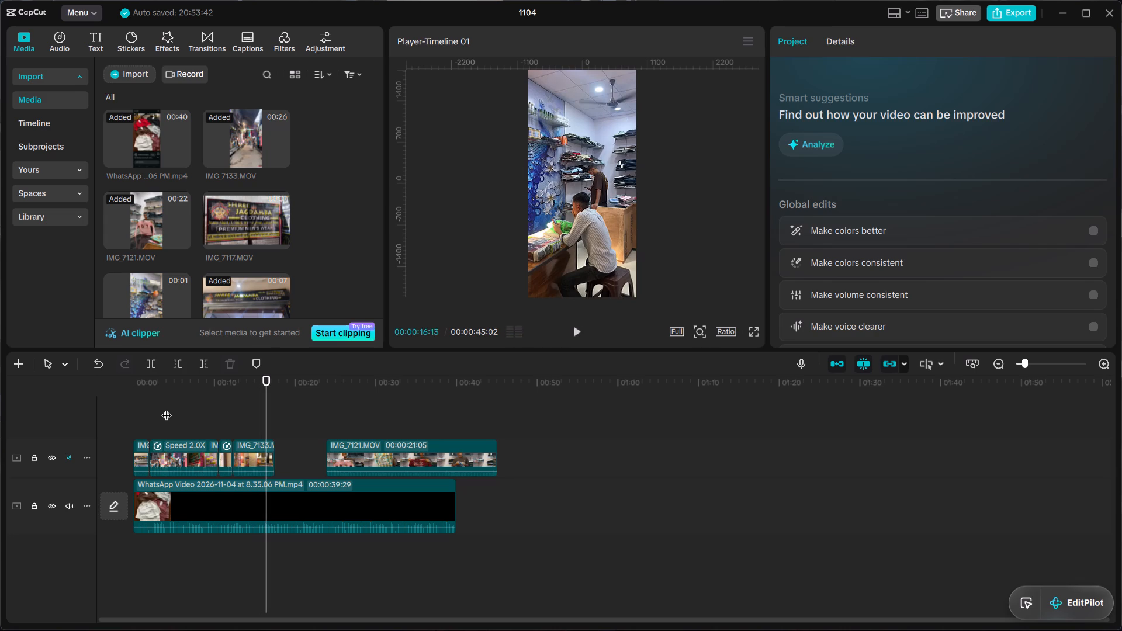
Trim the end of the last IMG_7133.MOV piece back to about 16 seconds, leaving it 4.0 s long.
left_click_drag(270, 383, 255, 386)
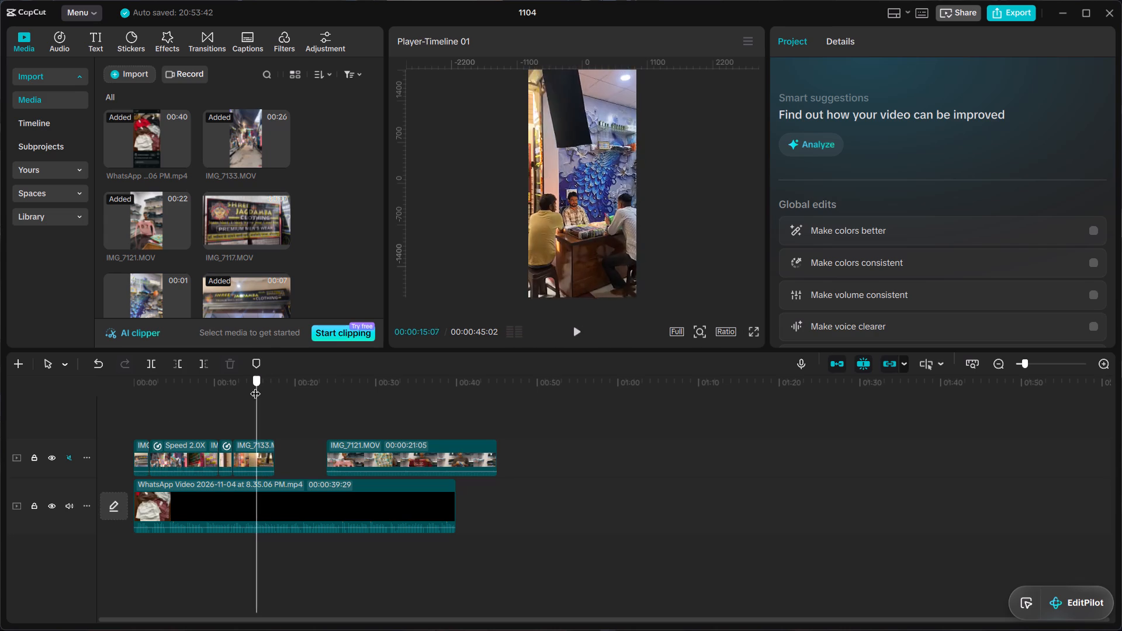
left_click_drag(255, 386, 265, 390)
left_click(269, 443)
left_click_drag(275, 448, 269, 450)
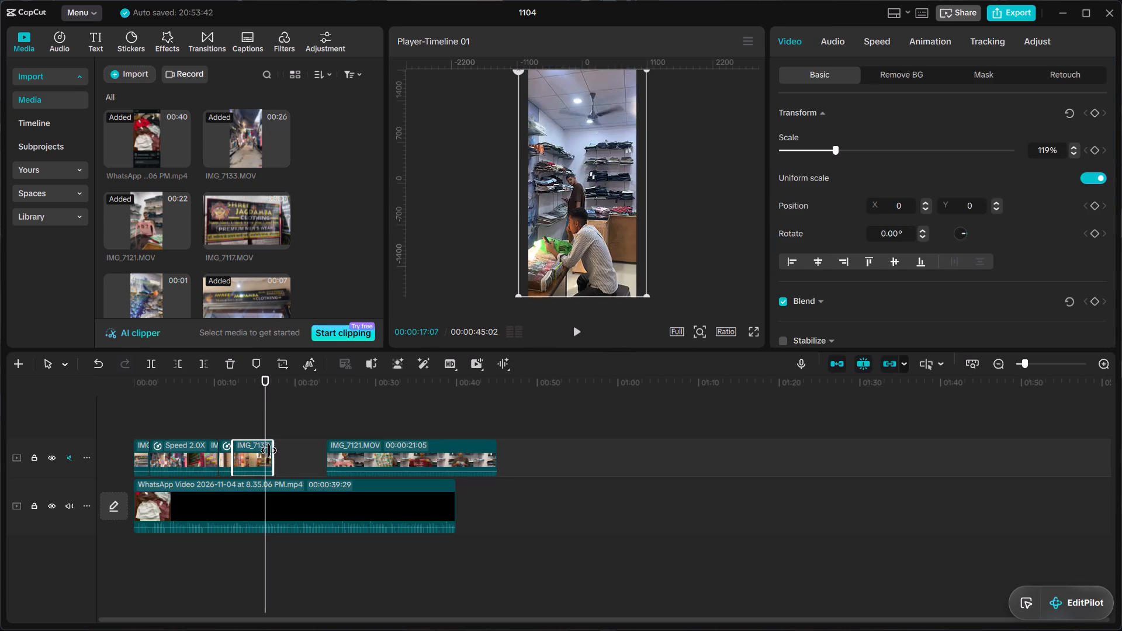
left_click_drag(269, 450, 264, 453)
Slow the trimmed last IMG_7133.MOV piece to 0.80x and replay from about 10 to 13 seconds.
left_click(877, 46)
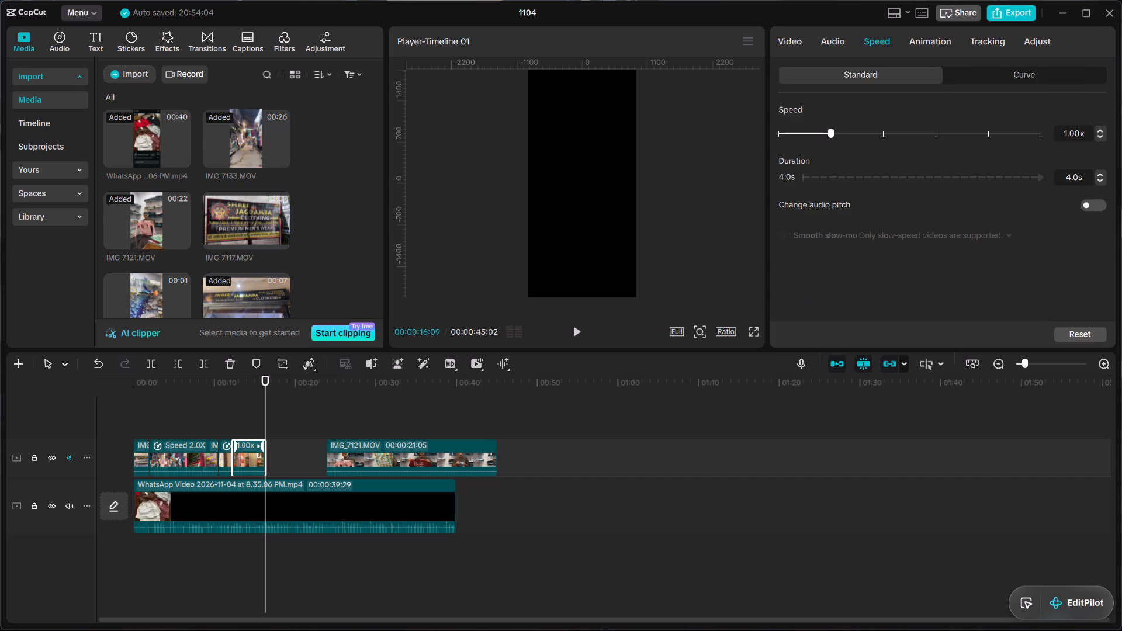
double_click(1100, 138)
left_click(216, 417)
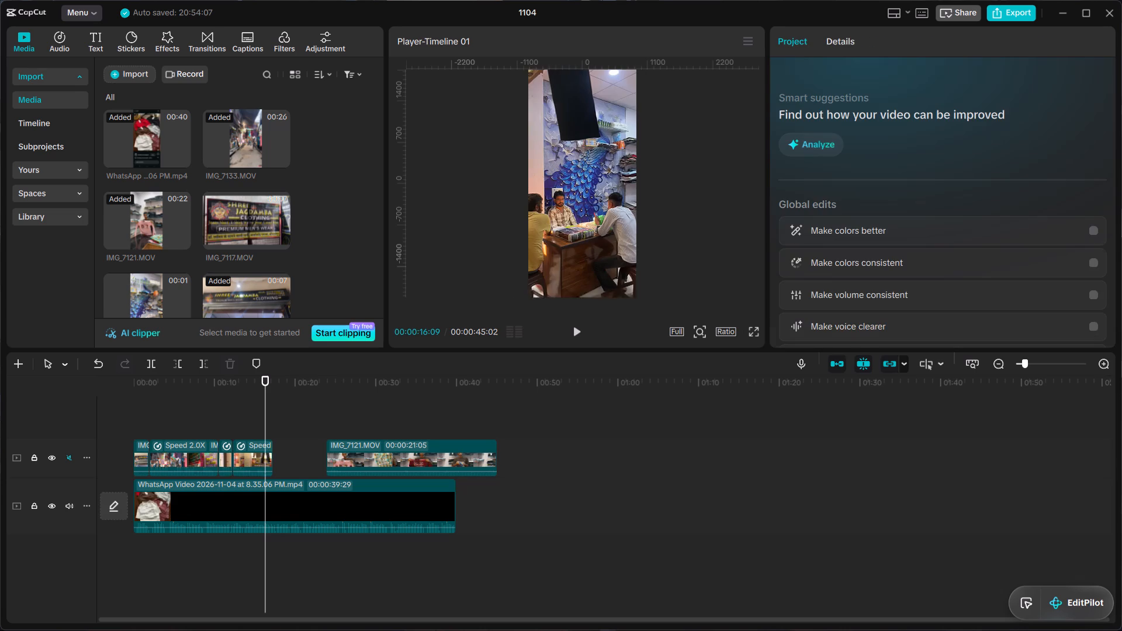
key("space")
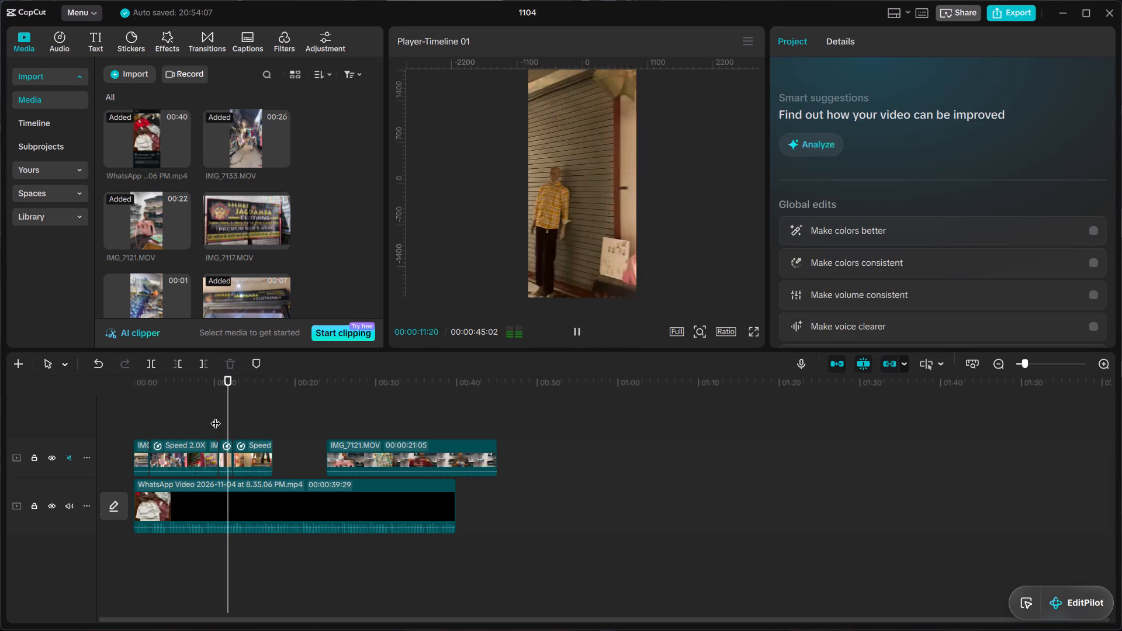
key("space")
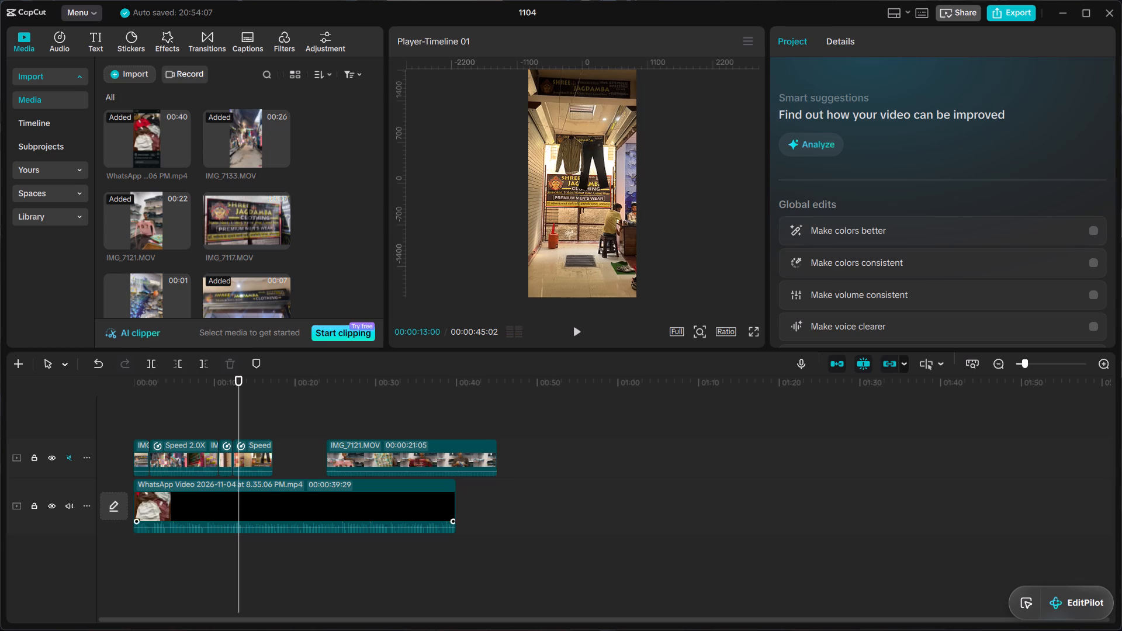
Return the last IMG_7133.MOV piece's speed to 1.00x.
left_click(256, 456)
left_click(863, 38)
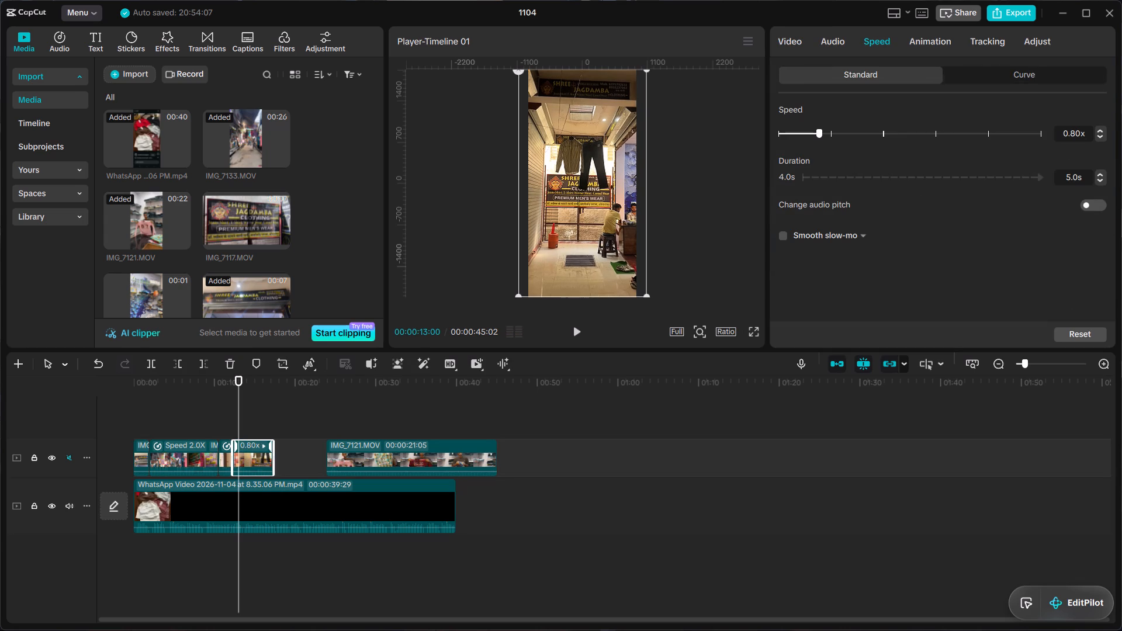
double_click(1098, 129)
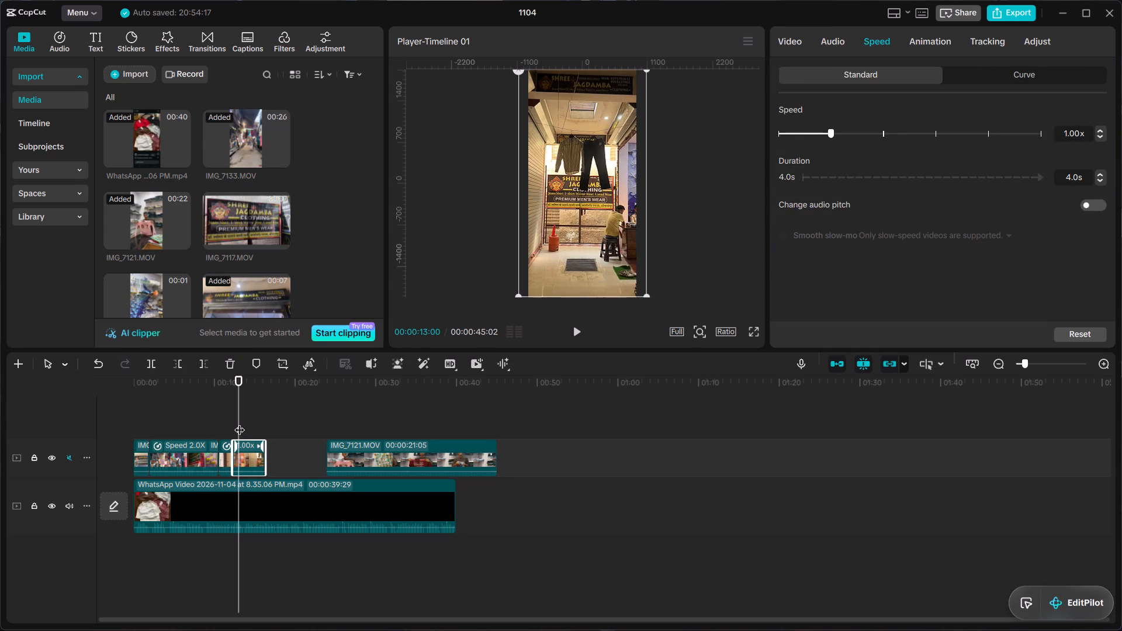
Split the last IMG_7133.MOV piece at 00:00:13:25.
left_click_drag(239, 399, 249, 401)
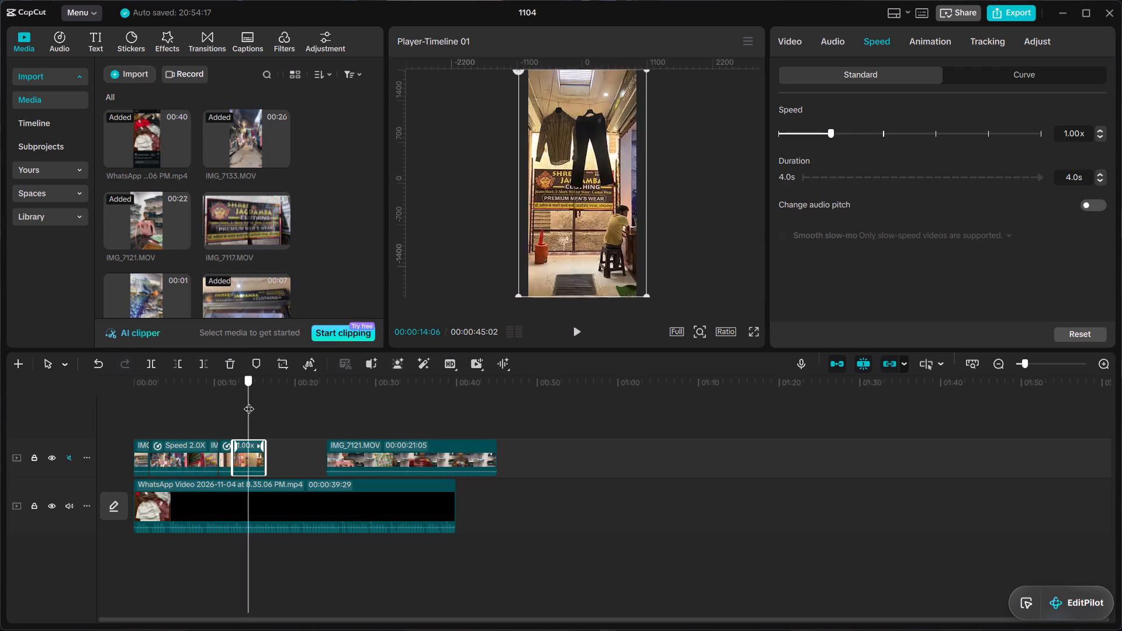
left_click_drag(249, 401, 245, 401)
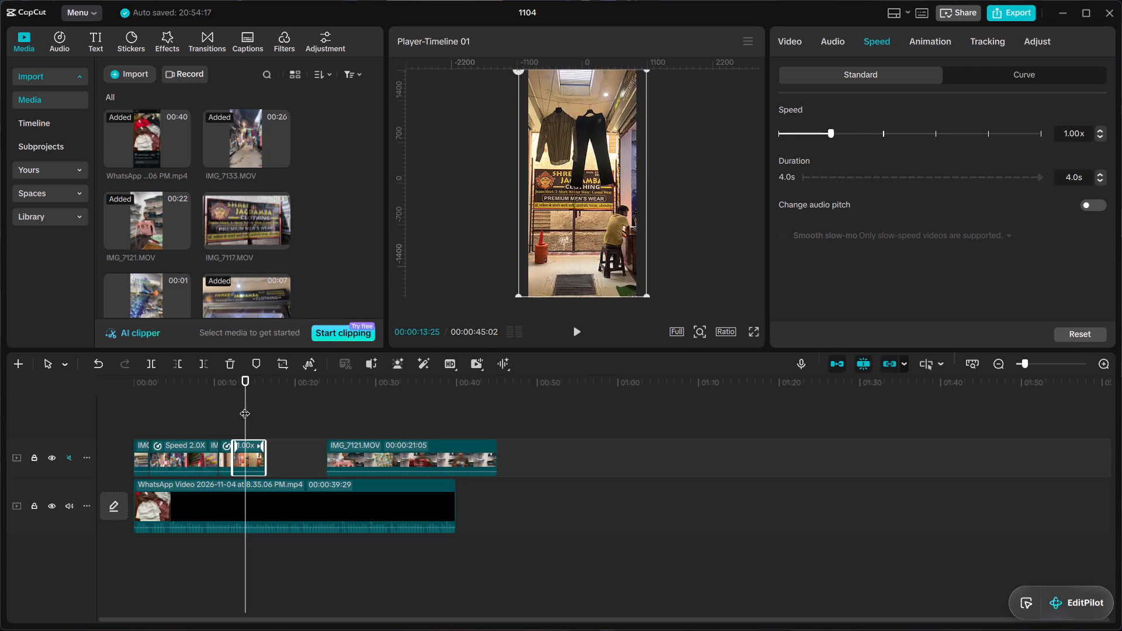
left_click(249, 452)
key("ctrl+v")
key("ctrl+b")
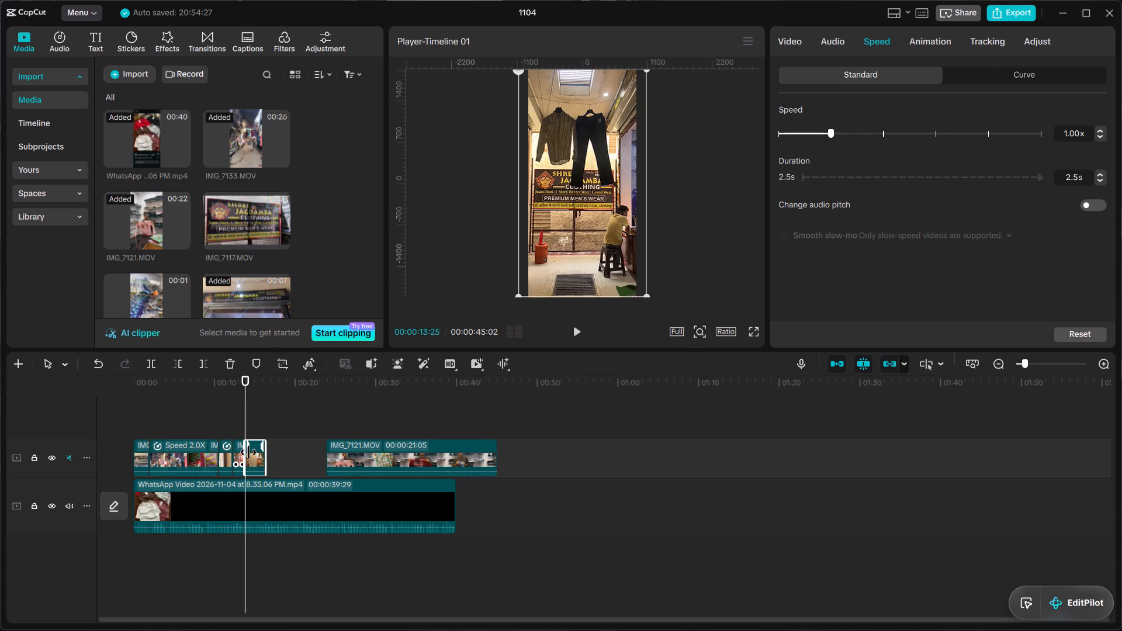
Set the IMG_7133.MOV piece after the split to 0.90x and replay from about 10 seconds past its end.
double_click(1101, 137)
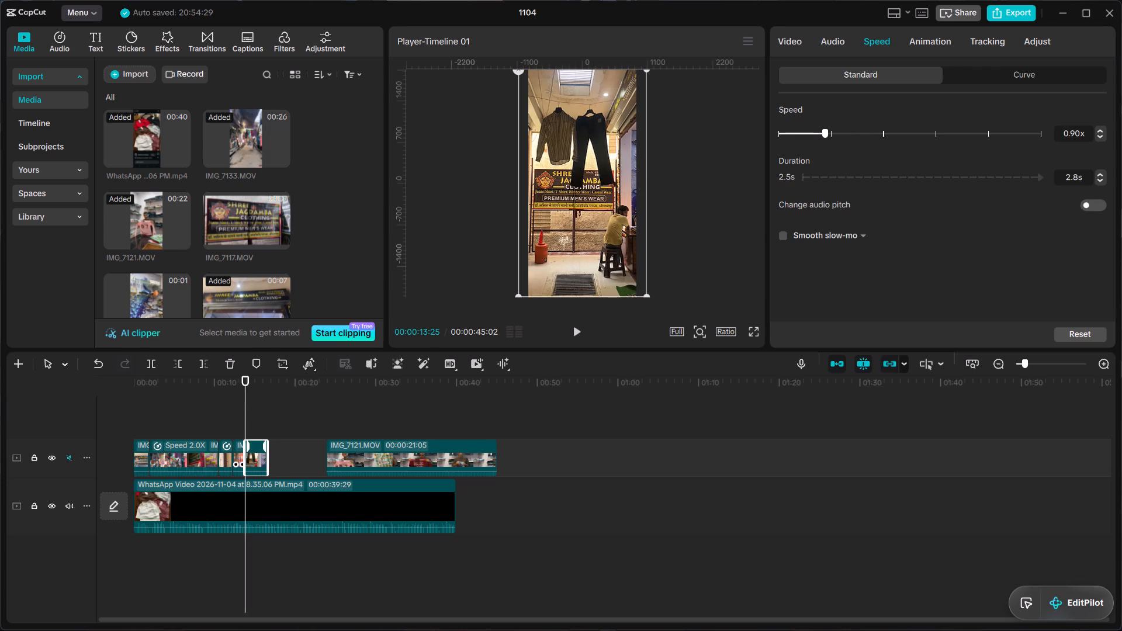
left_click(219, 416)
key("space")
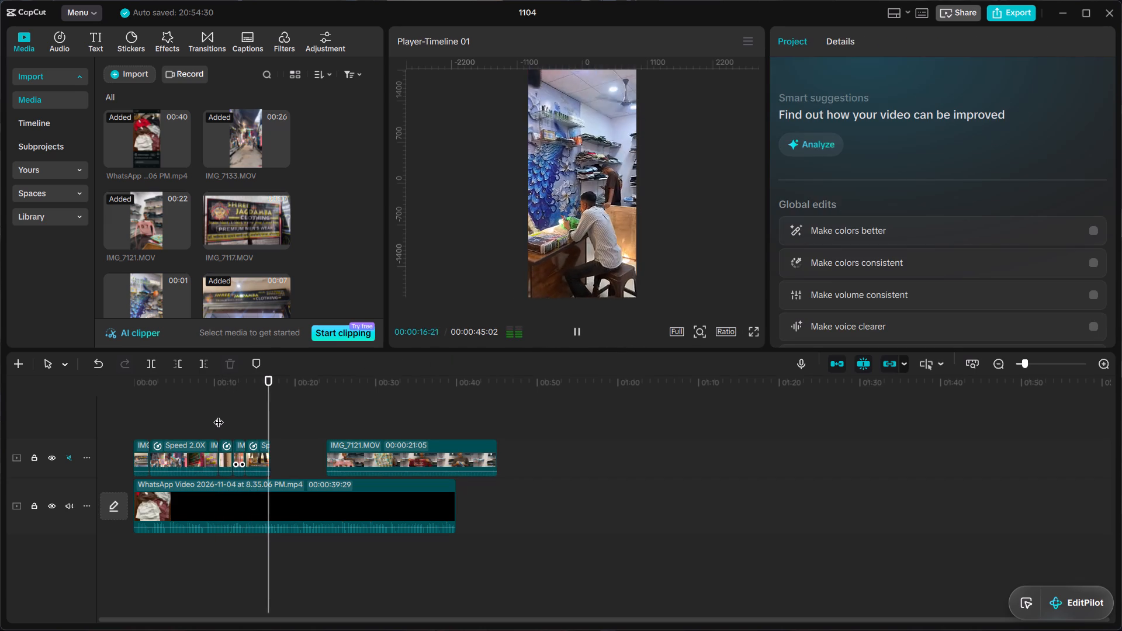
key("space")
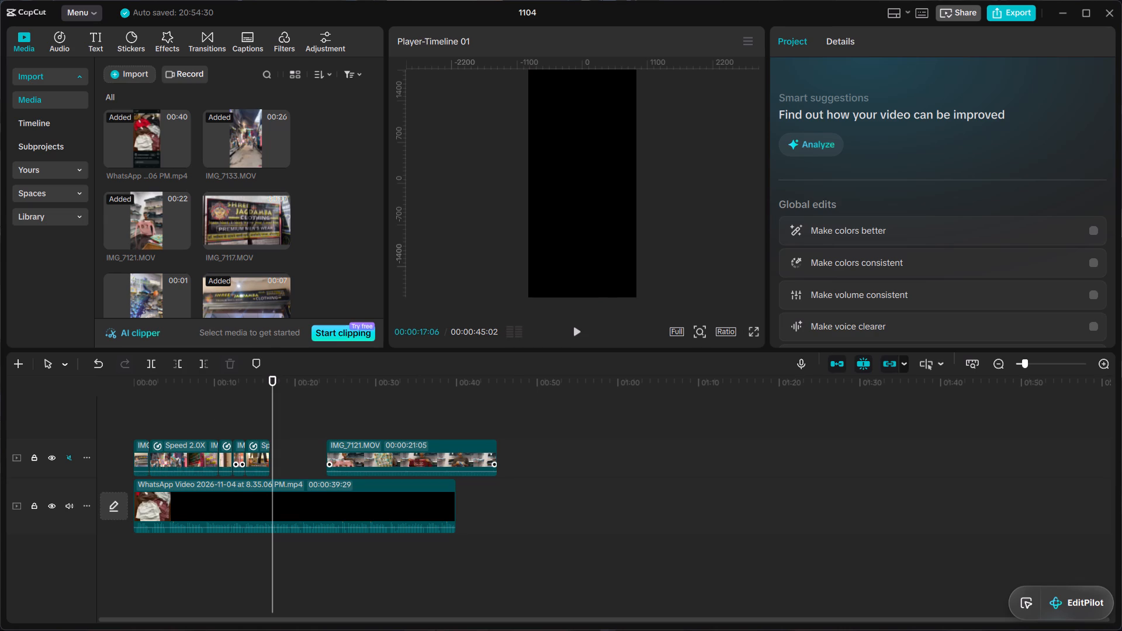
key("space")
key("space")
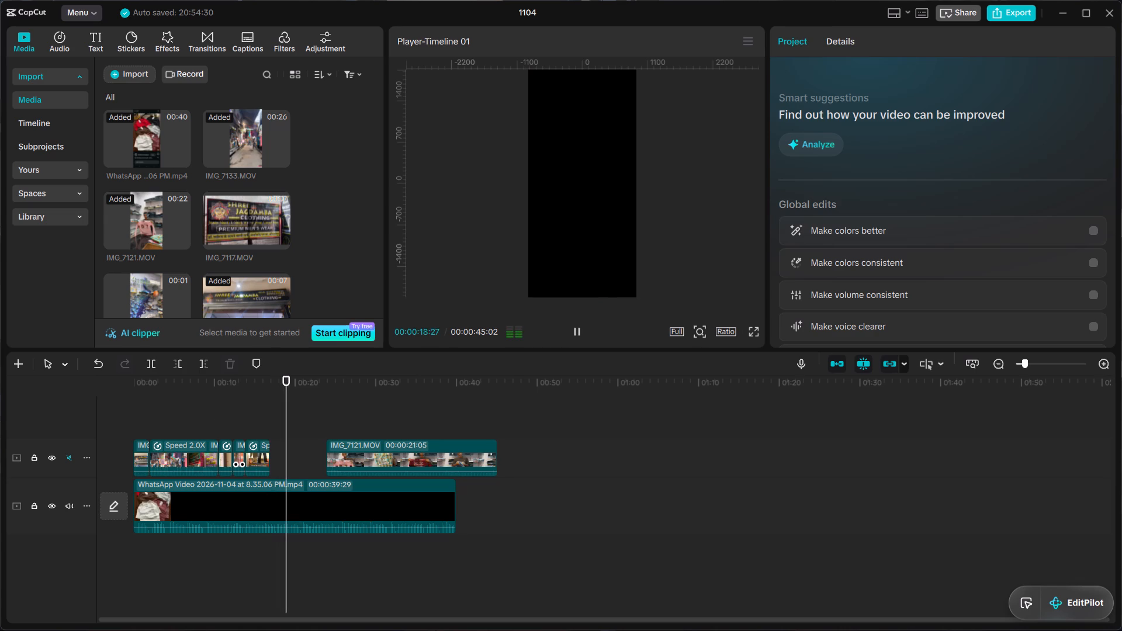
Place IMG_7134.MOV directly after the last IMG_7133.MOV piece on the same track, then preview IMG_7135.MOV in the media library.
left_click(162, 279)
scroll(171, 237, "down", 2)
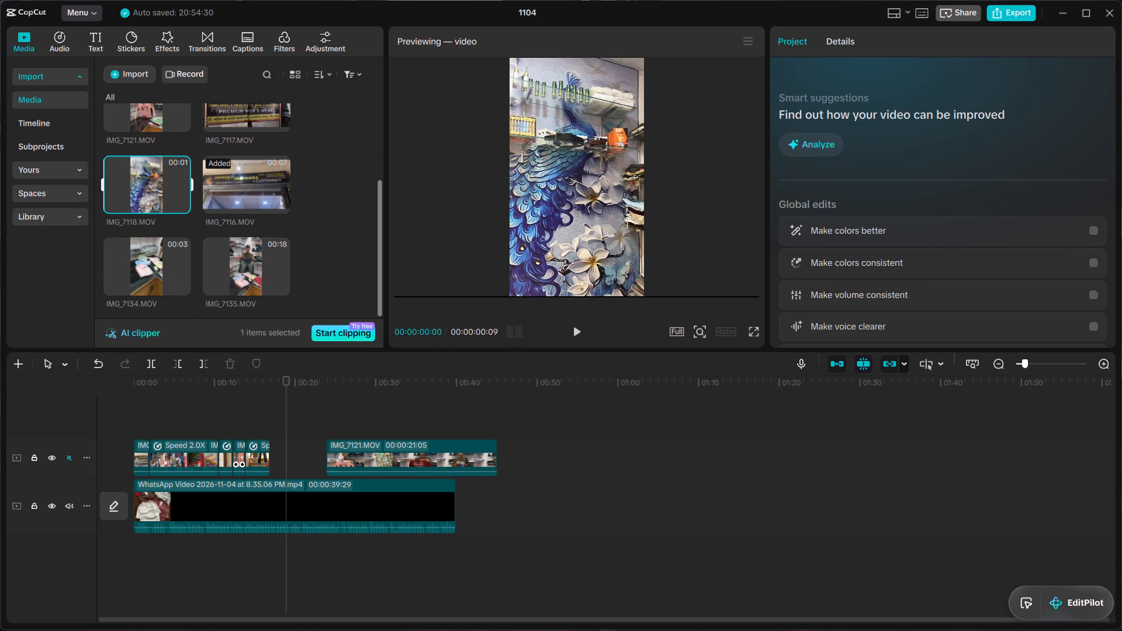
scroll(171, 237, "down", 1)
left_click_drag(140, 259, 274, 439)
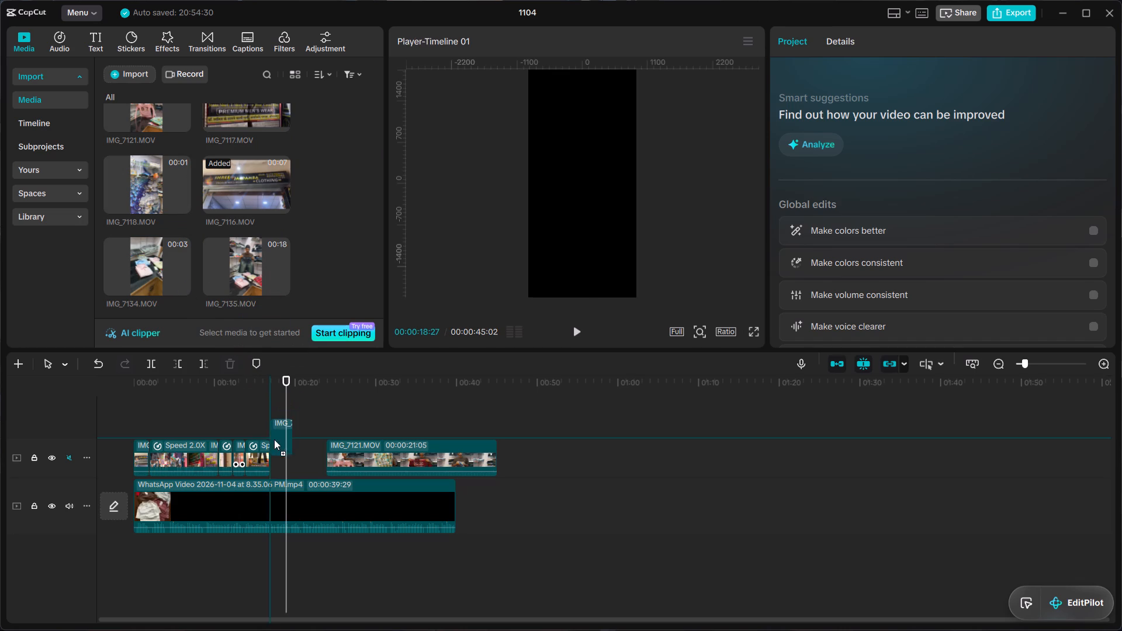
left_click_drag(274, 439, 273, 462)
left_click(247, 256)
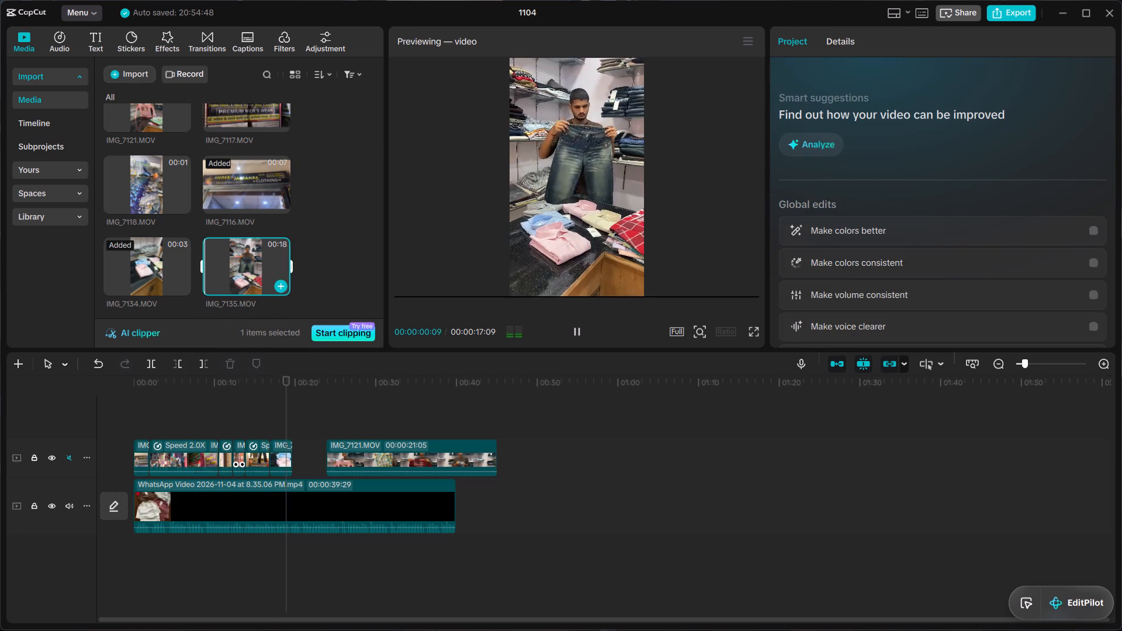
key("space")
Enlarge the IMG_7134.MOV clip to 119% scale so it fills the vertical frame.
left_click(286, 453)
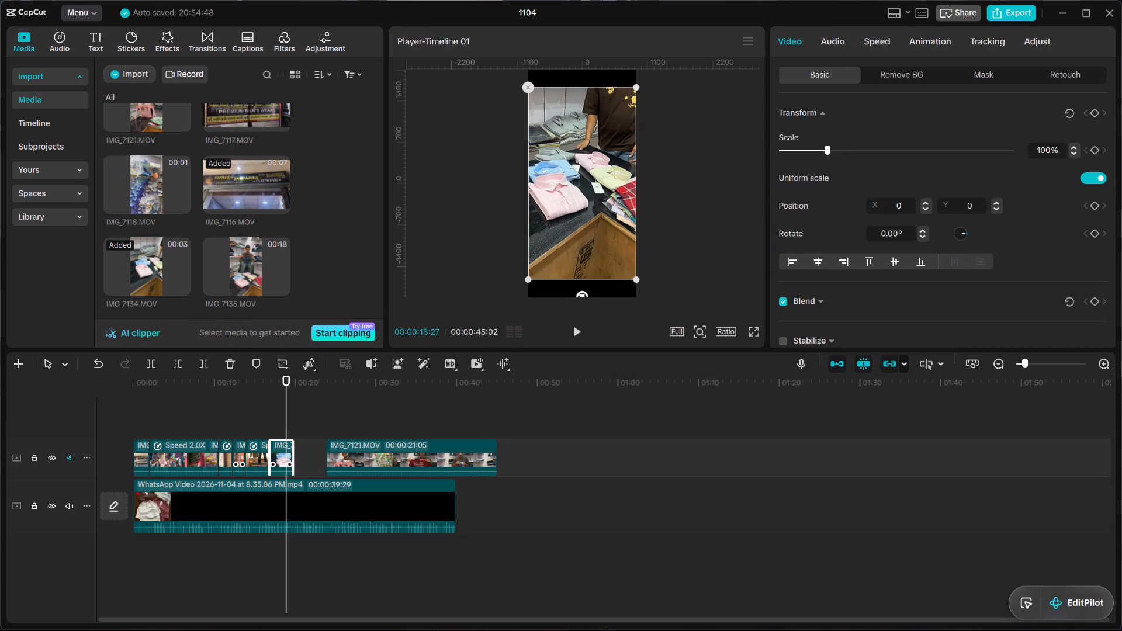
left_click_drag(638, 287, 636, 279)
left_click(630, 268)
left_click_drag(637, 281, 643, 307)
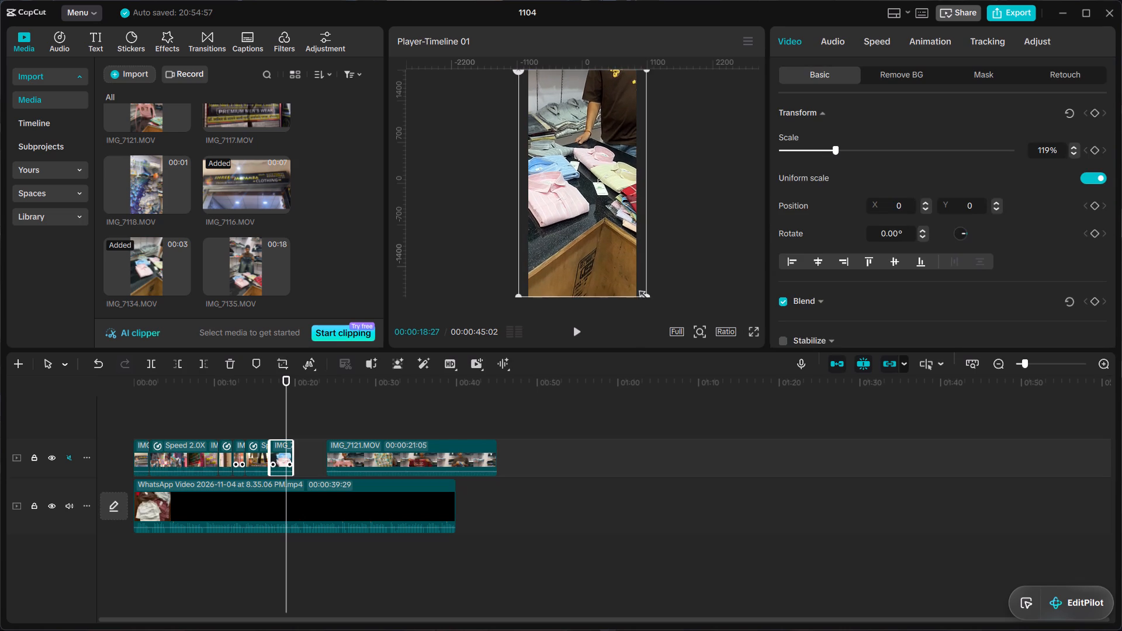
Slow IMG_7134.MOV to 0.70x and replay the sequence from about 8 to 21 seconds.
left_click(877, 40)
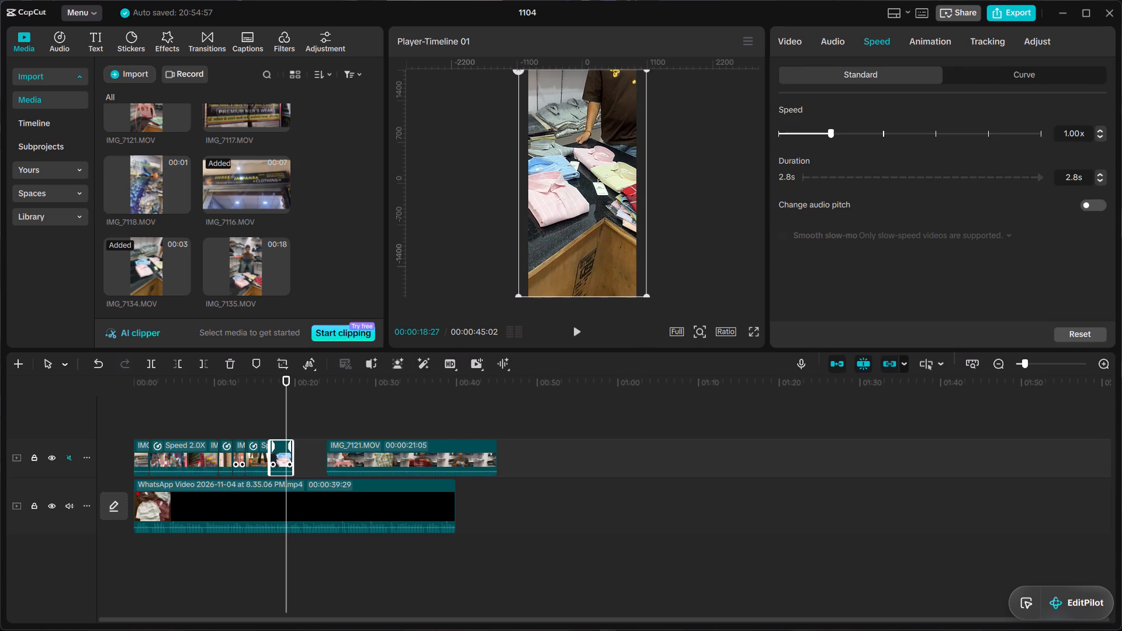
double_click(1099, 137)
left_click(1099, 137)
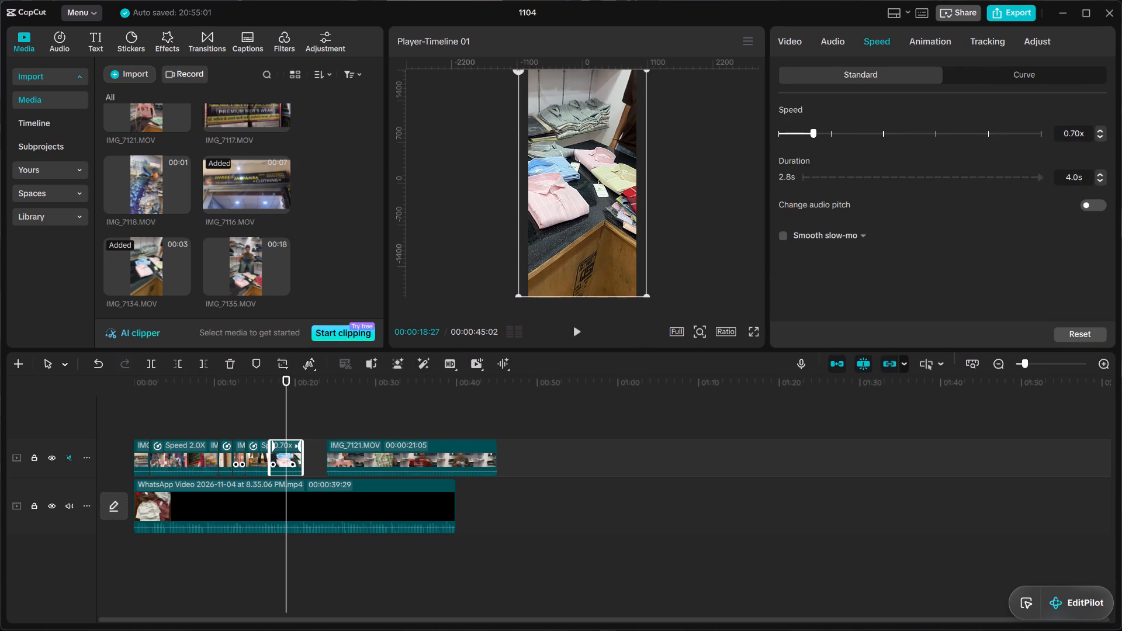
left_click(198, 401)
key("space")
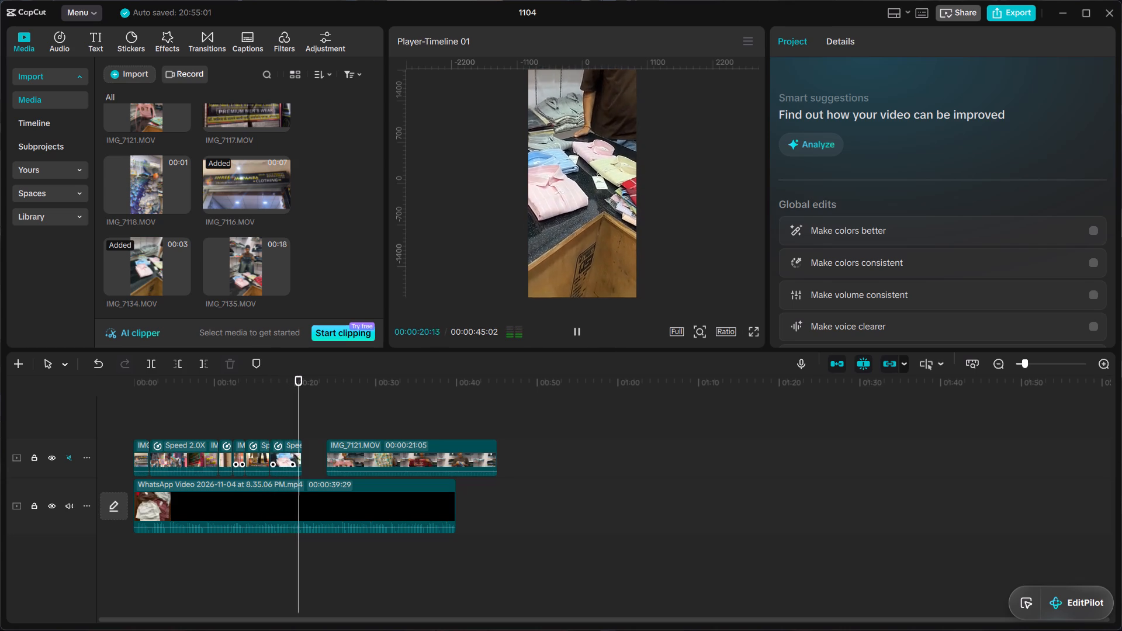
key("space")
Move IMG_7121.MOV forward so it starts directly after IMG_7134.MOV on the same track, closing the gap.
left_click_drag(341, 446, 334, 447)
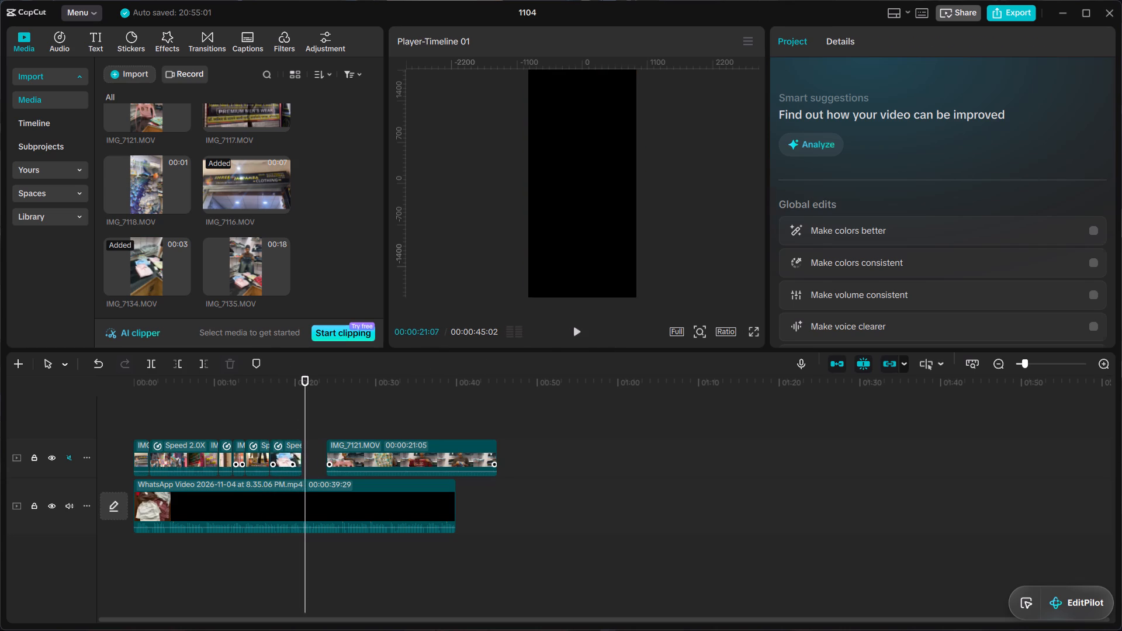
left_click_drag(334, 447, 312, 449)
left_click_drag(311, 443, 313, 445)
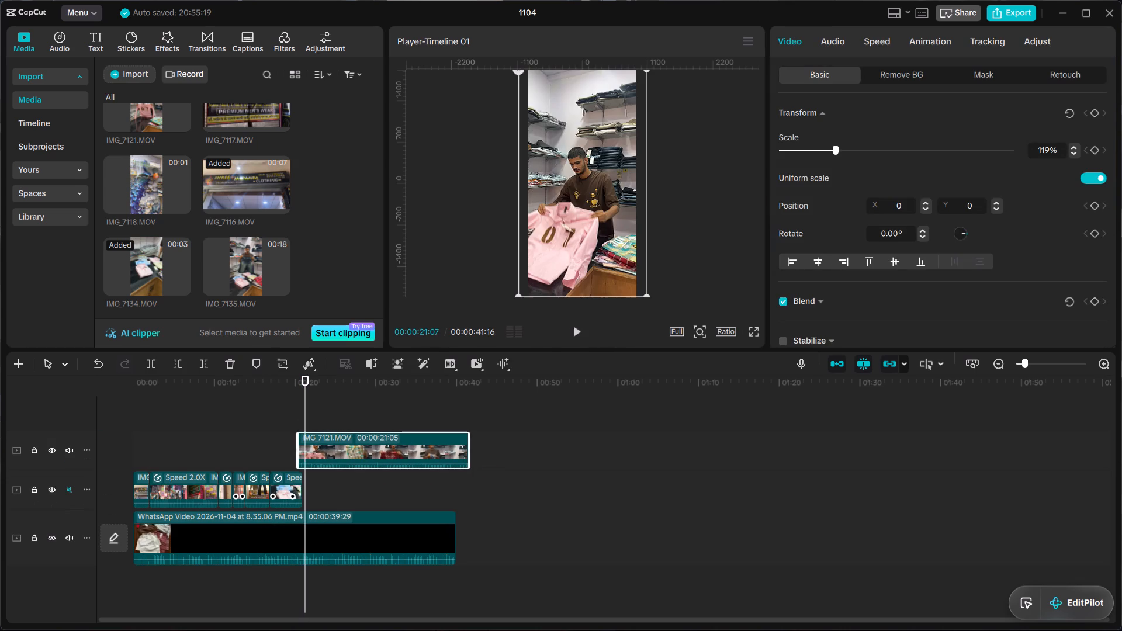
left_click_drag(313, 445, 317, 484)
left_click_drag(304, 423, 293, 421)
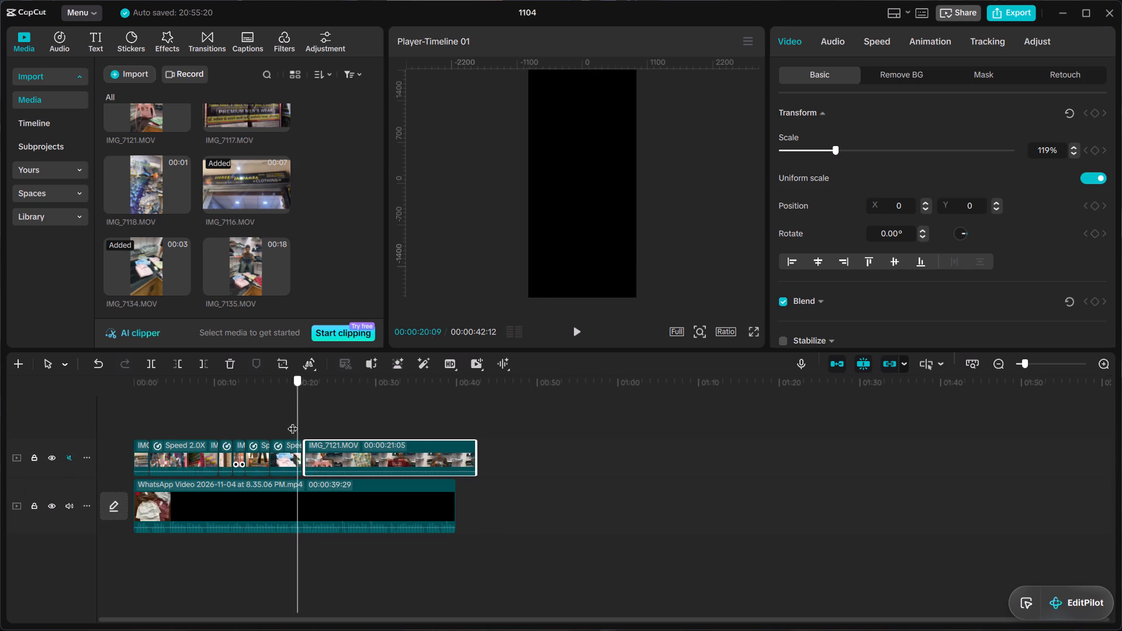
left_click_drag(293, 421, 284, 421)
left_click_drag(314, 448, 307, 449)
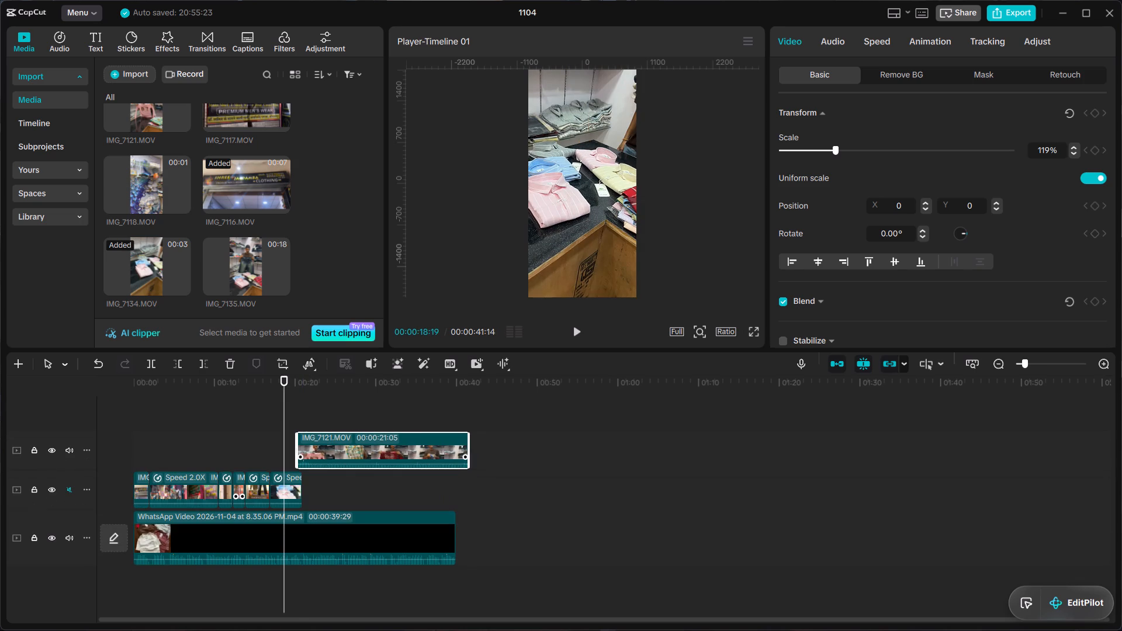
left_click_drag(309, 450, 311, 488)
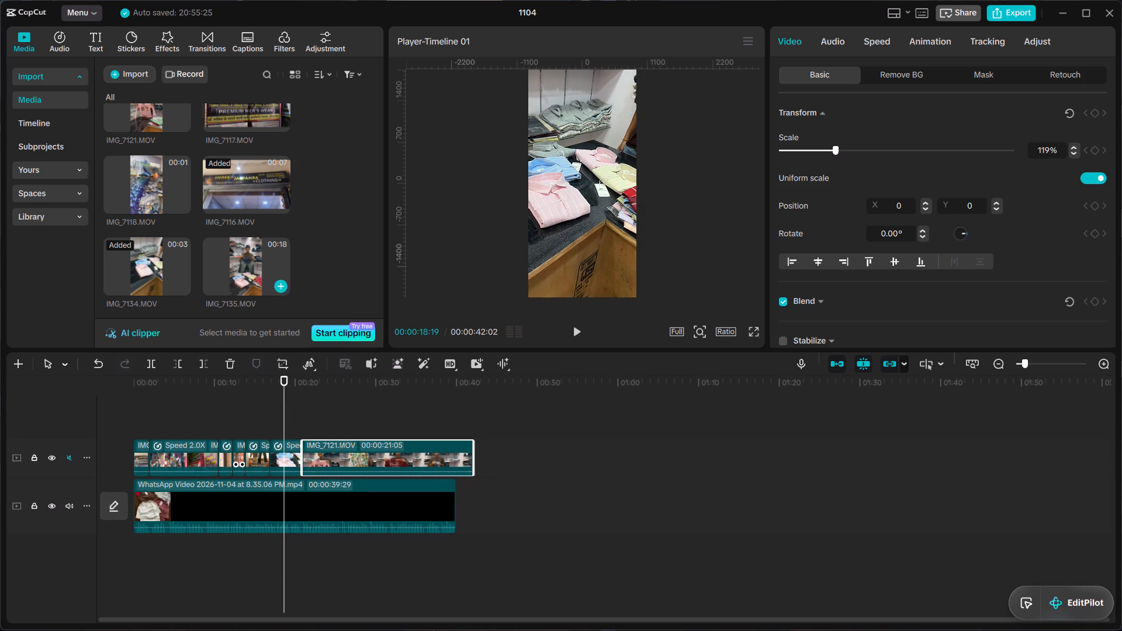
Preview IMG_7135.MOV and scrub through IMG_7121.MOV to about 28 seconds to examine the footage.
left_click(231, 262)
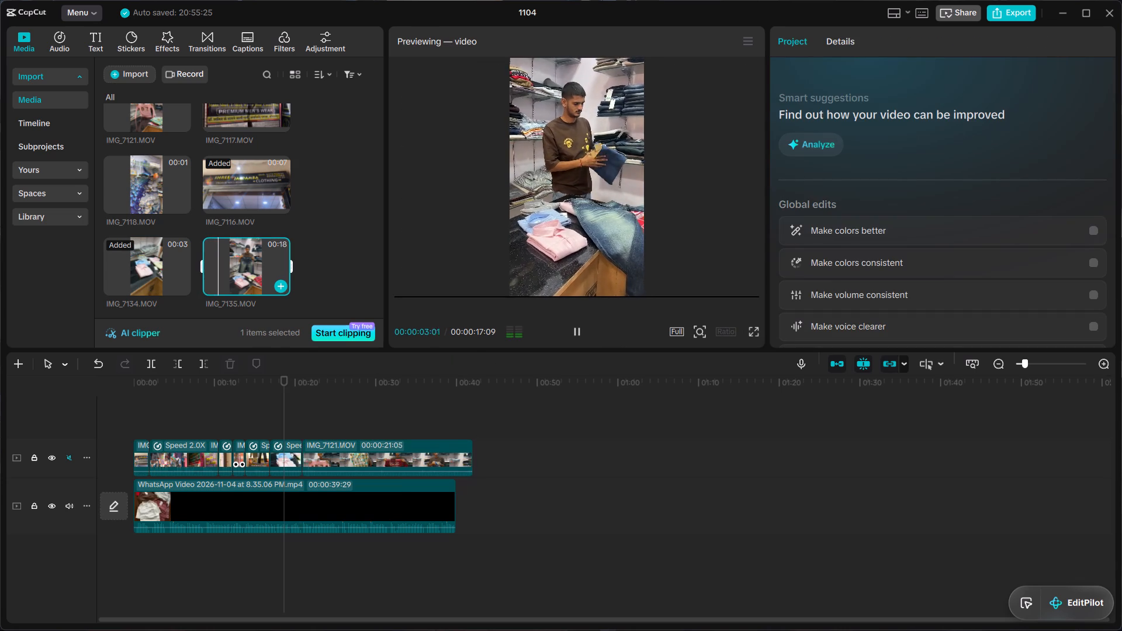
left_click(338, 445)
left_click(323, 397)
left_click_drag(323, 397, 352, 401)
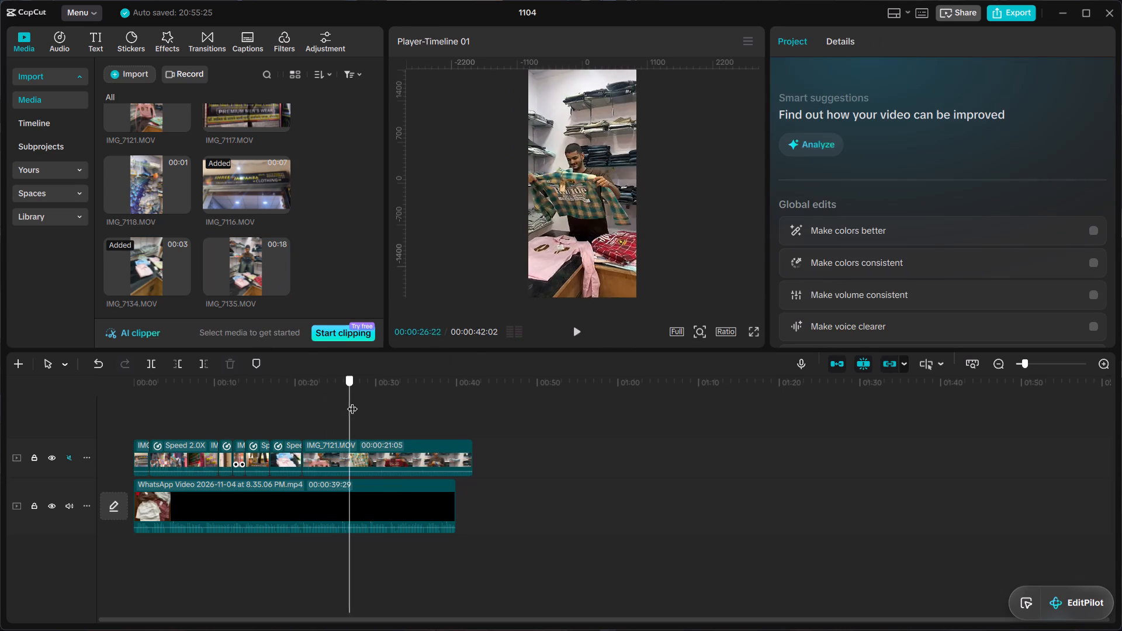
left_click_drag(352, 401, 363, 411)
Move IMG_7134.MOV to a track above the last IMG_7133.MOV pieces and pull IMG_7121.MOV forward directly behind them, checking the join.
left_click(290, 444)
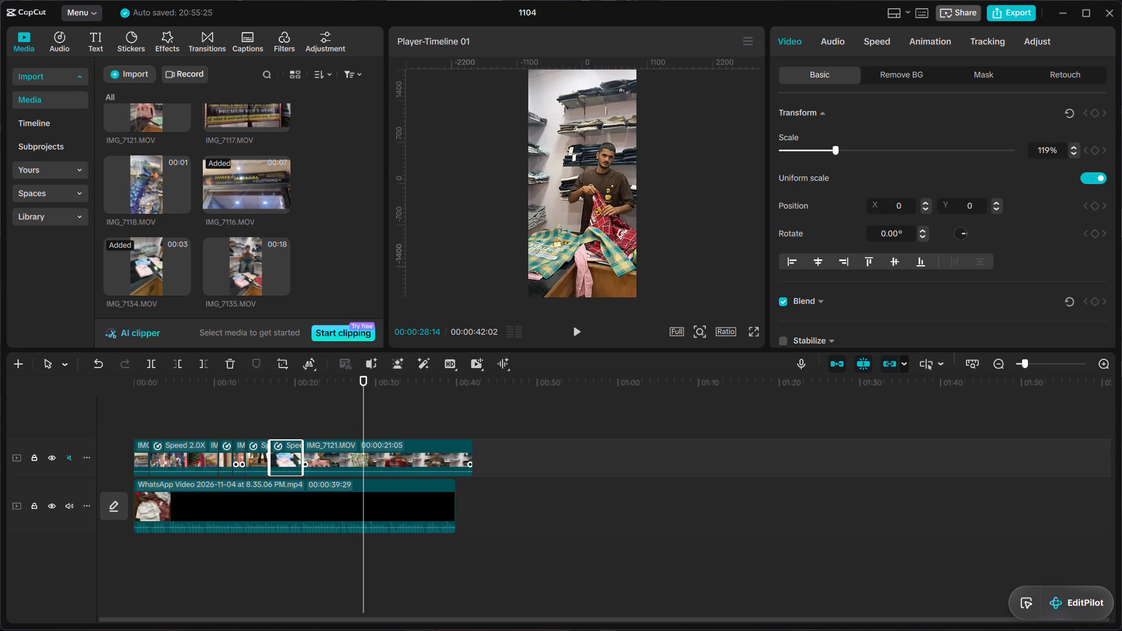
left_click_drag(282, 451, 252, 411)
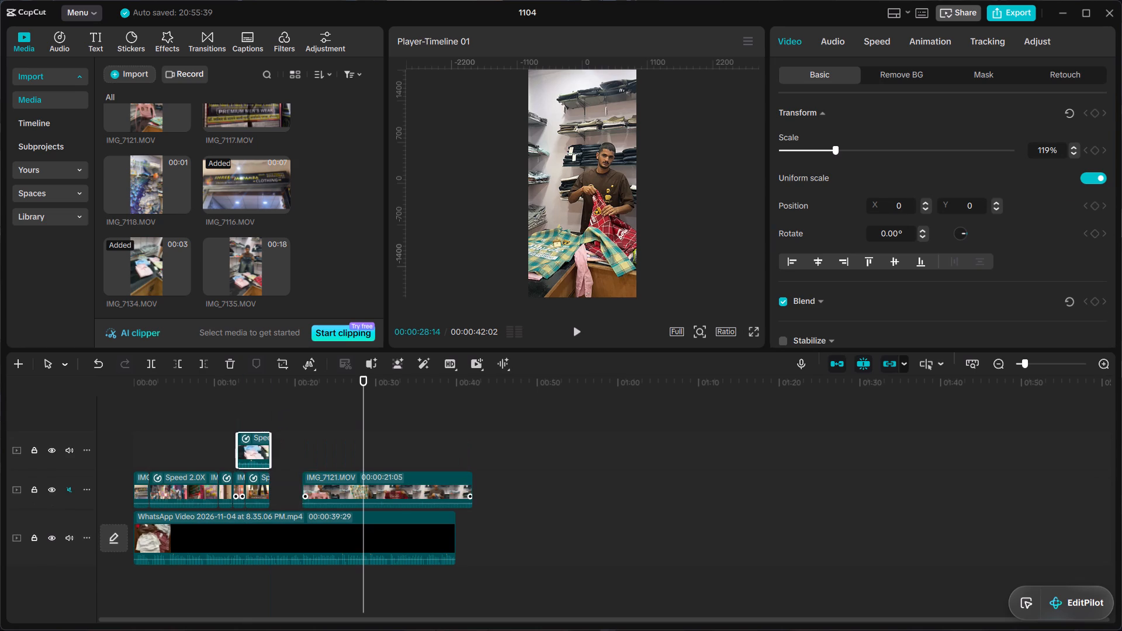
left_click_drag(320, 483, 290, 487)
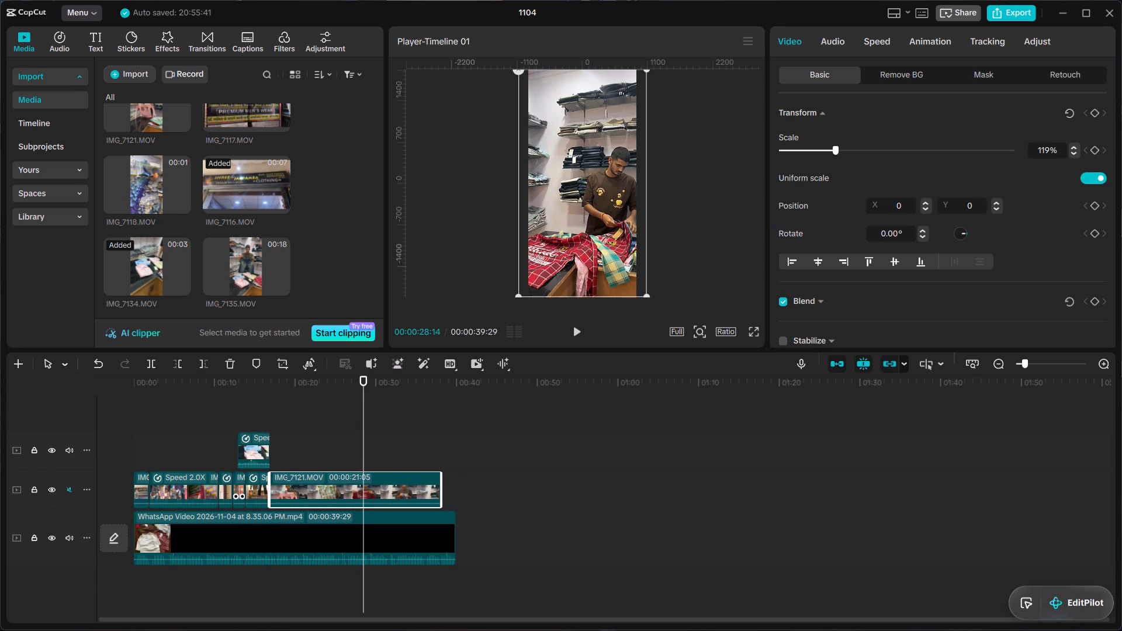
left_click(286, 428)
left_click_drag(286, 428, 272, 432)
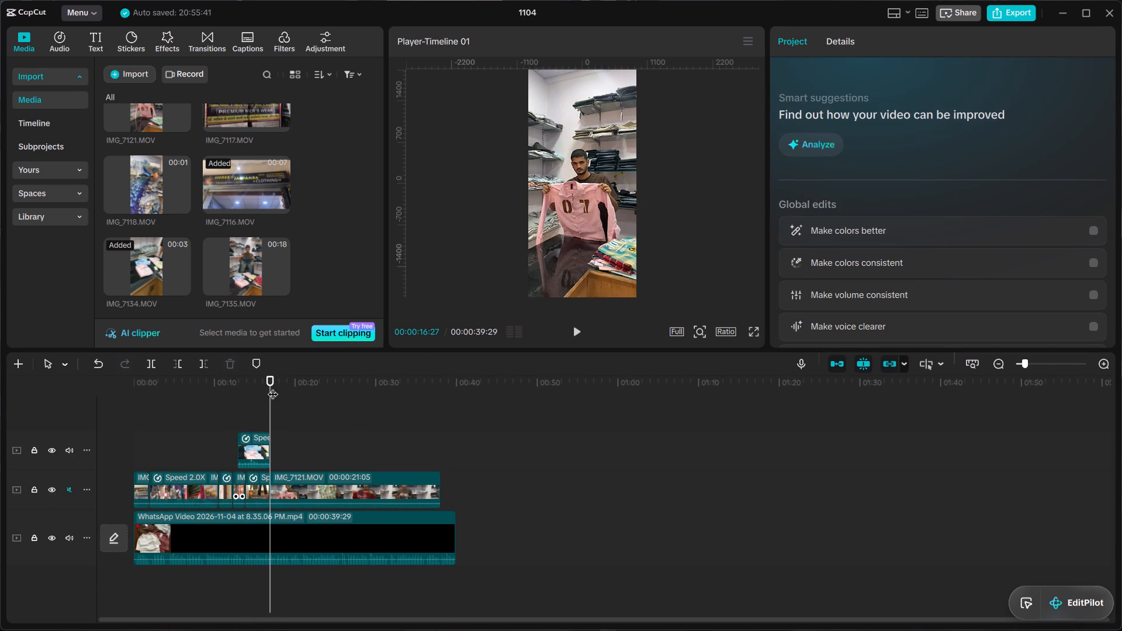
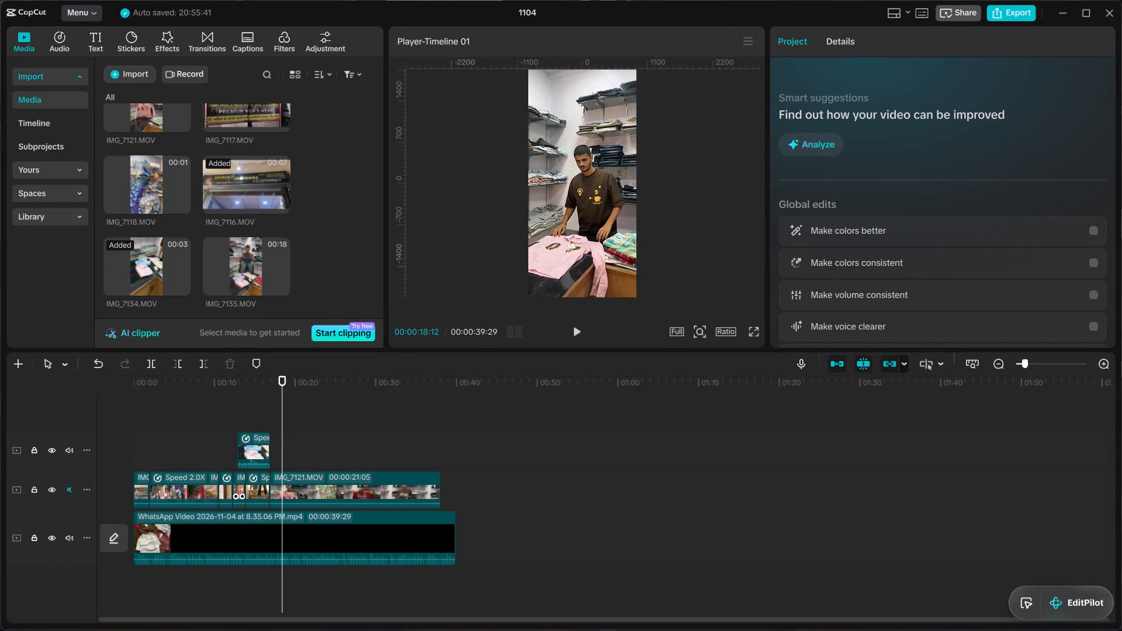
Split IMG_7121.MOV at 00:00:18:08.
left_click(297, 470)
left_click_drag(295, 423, 286, 421)
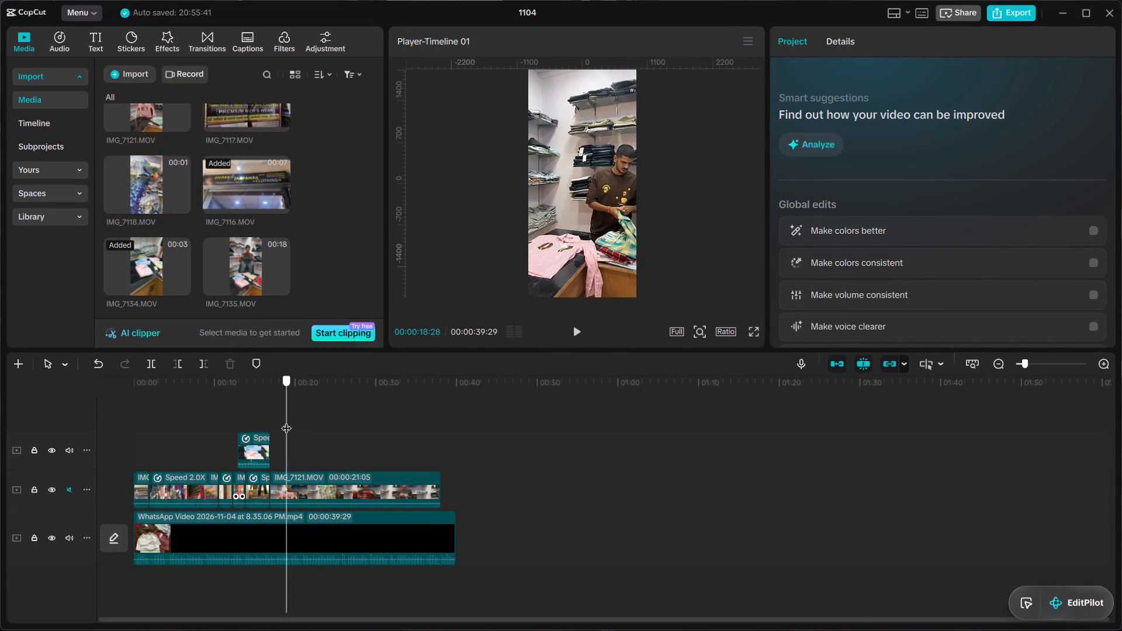
left_click_drag(286, 421, 285, 426)
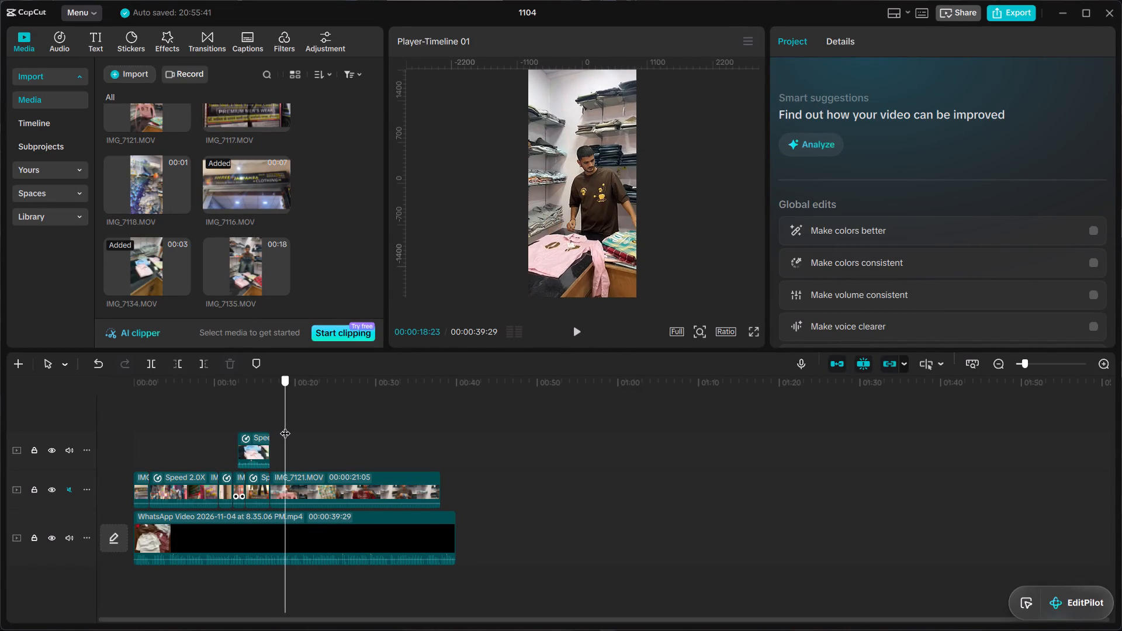
left_click_drag(285, 426, 281, 426)
left_click(290, 485)
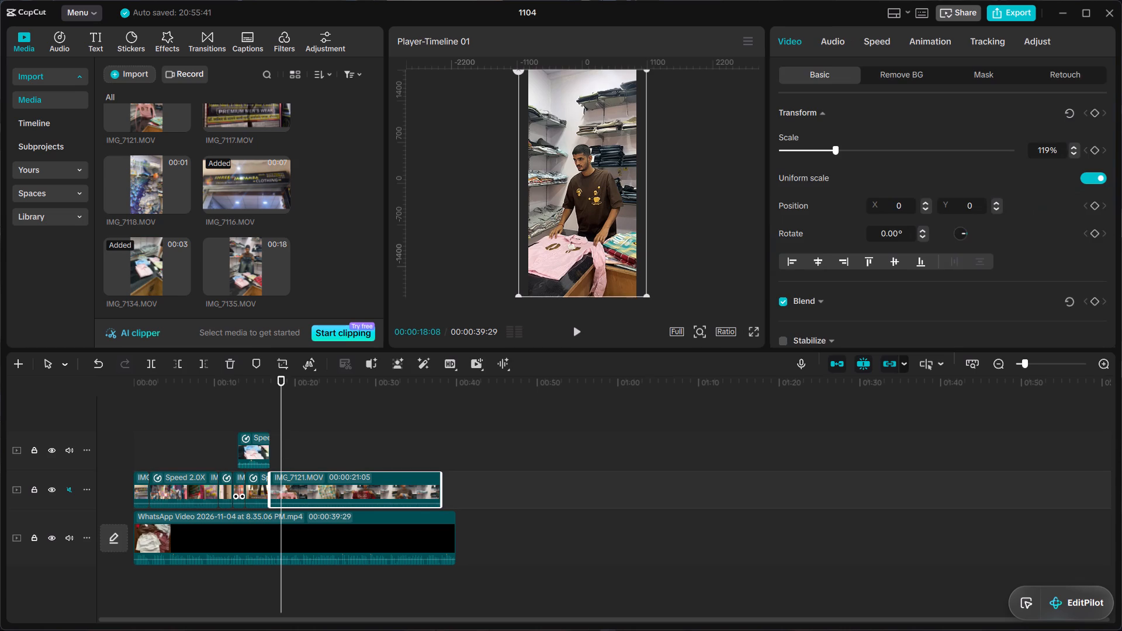
key("ctrl+b")
Split IMG_7121.MOV again at 00:00:23:10 and delete the piece between the two cuts.
left_click_drag(276, 390, 279, 389)
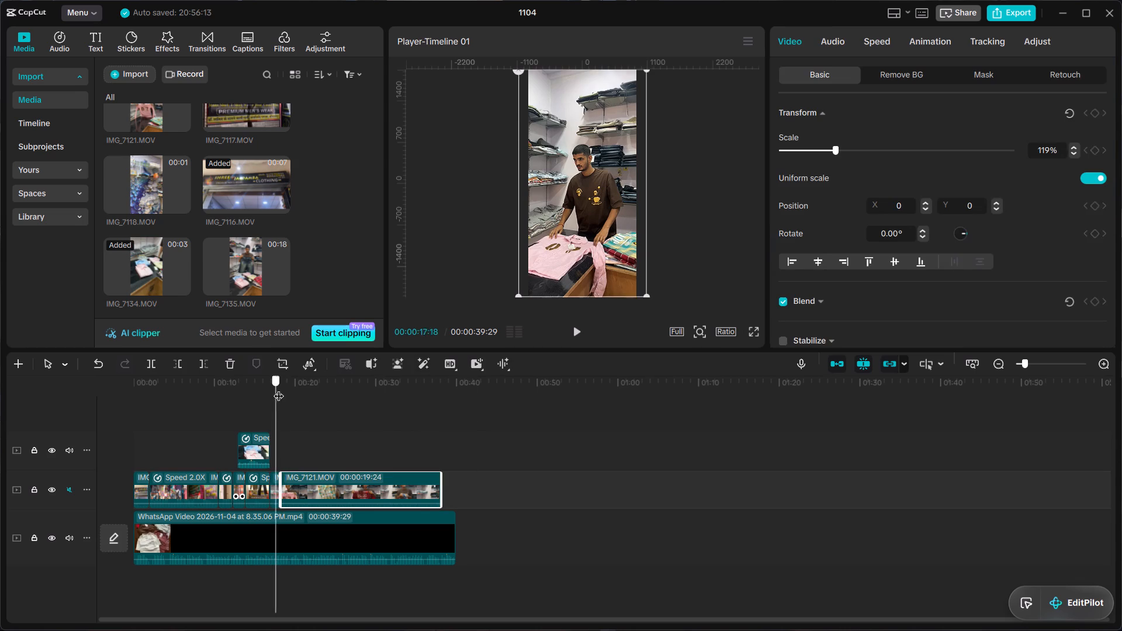
left_click_drag(279, 389, 321, 400)
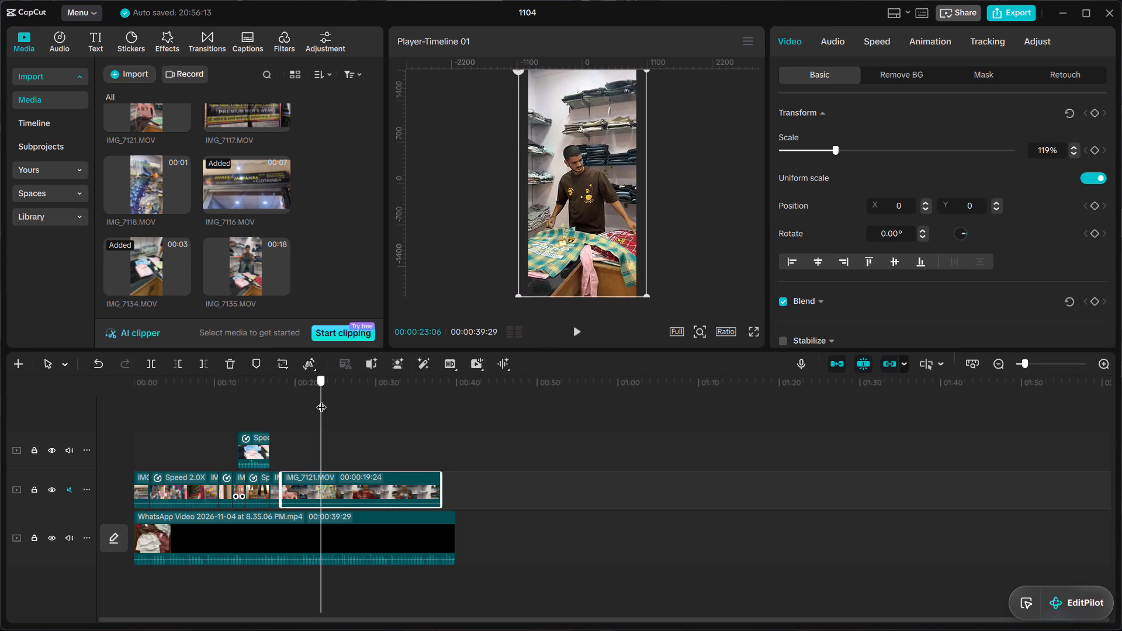
left_click_drag(321, 400, 322, 400)
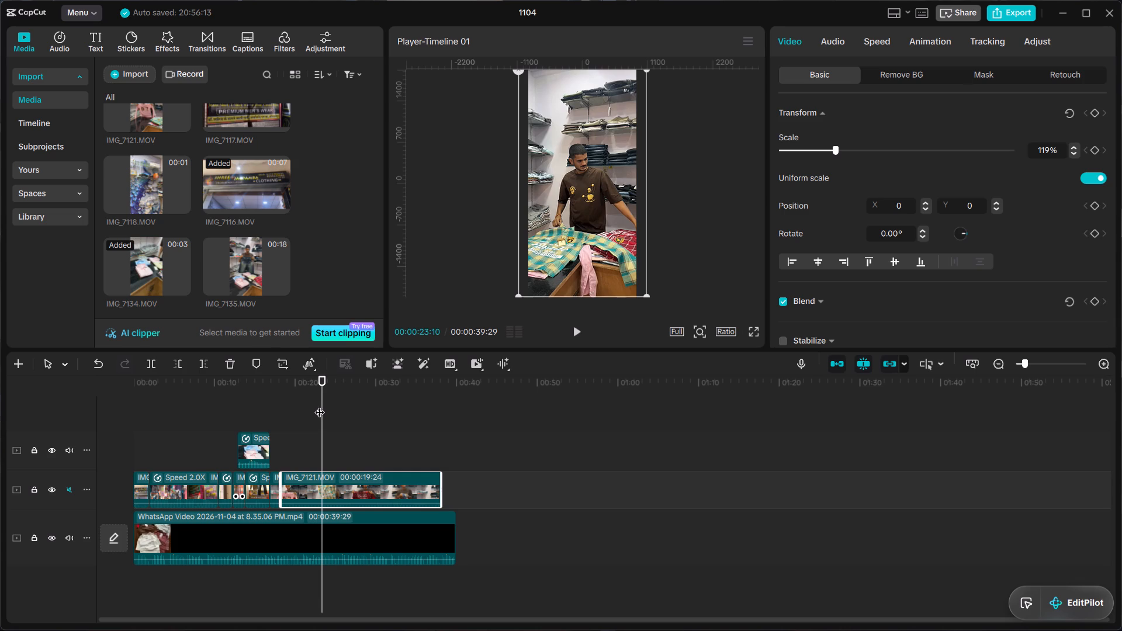
key("ctrl+b")
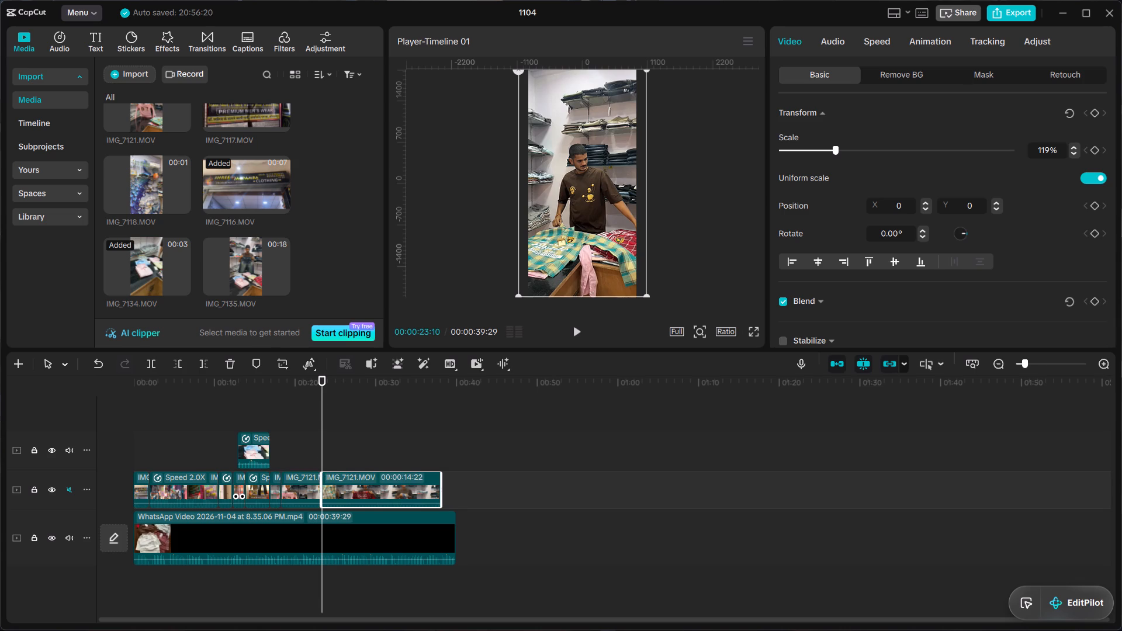
left_click(301, 488)
key("BackSpace")
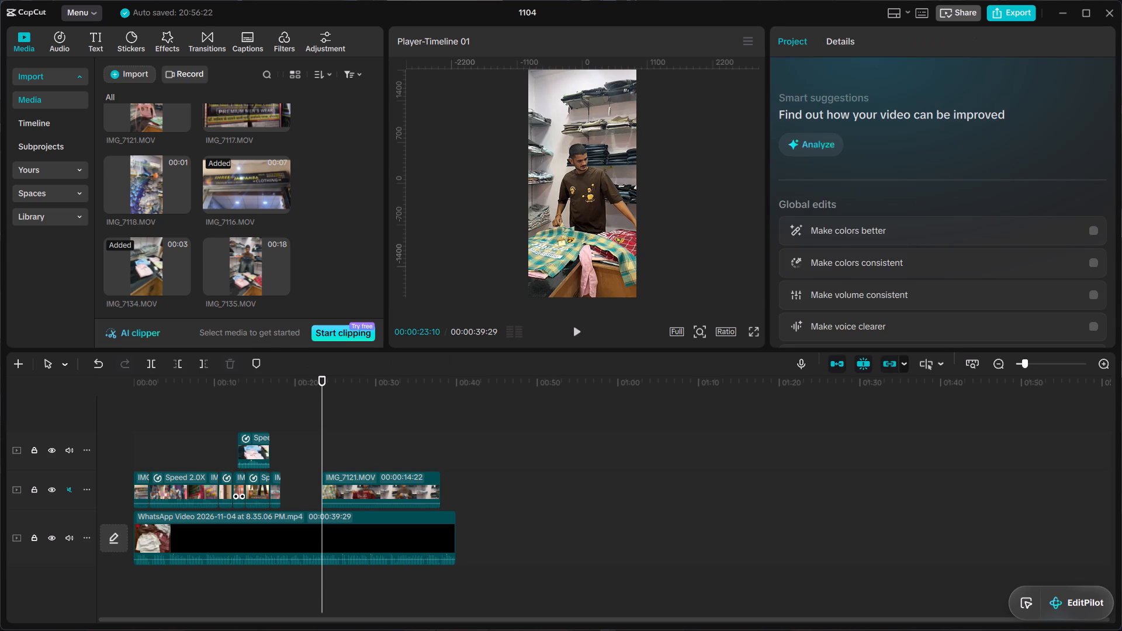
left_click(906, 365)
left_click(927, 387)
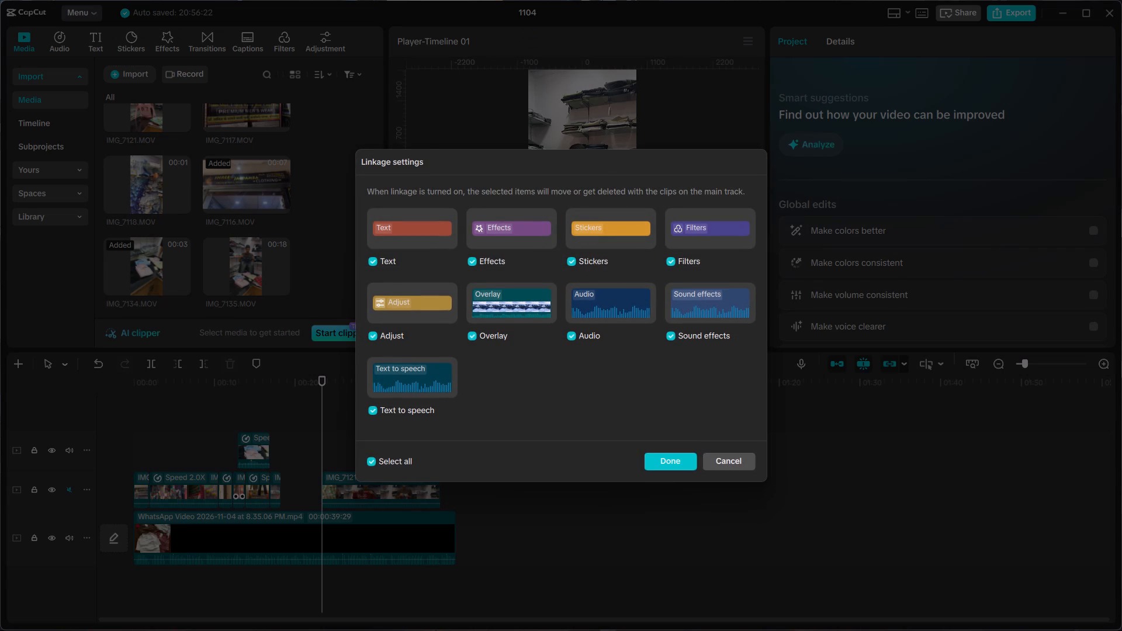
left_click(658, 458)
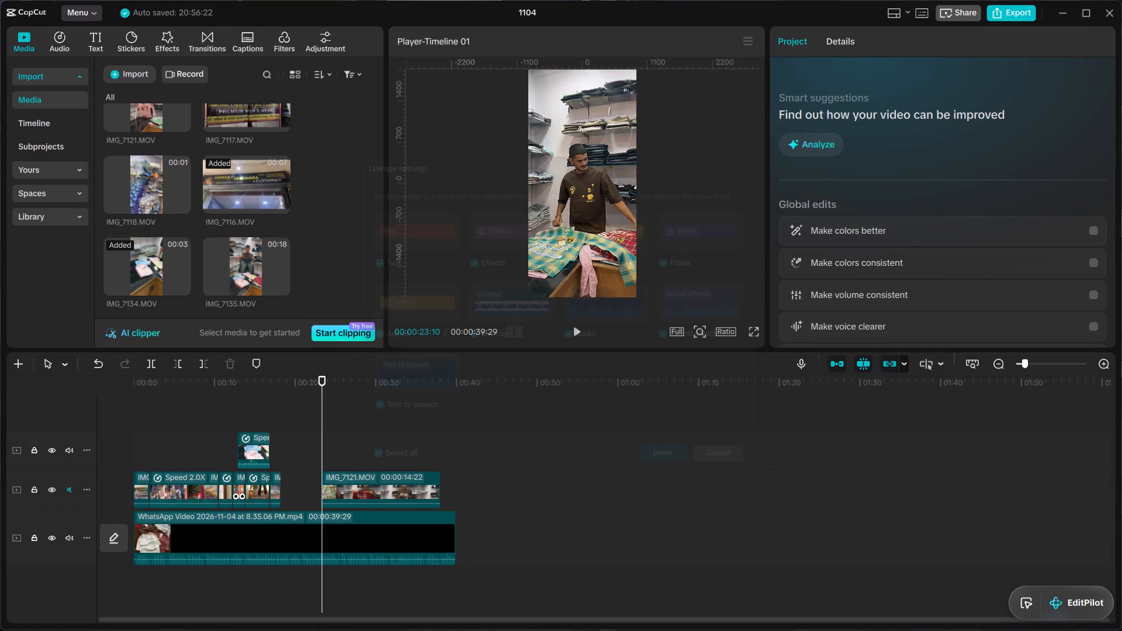
Pull the remaining IMG_7121.MOV piece back to the cut at 00:00:18:08 to close the gap.
left_click_drag(316, 428, 290, 425)
left_click(289, 426)
left_click_drag(288, 424, 280, 424)
left_click_drag(342, 486, 318, 485)
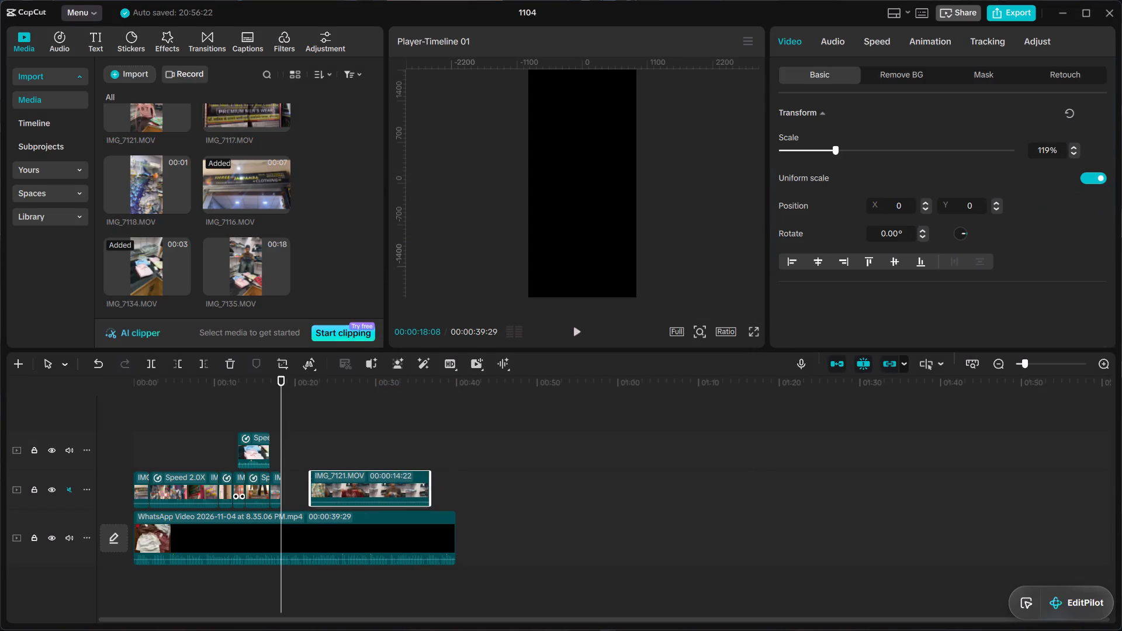
left_click_drag(318, 485, 301, 492)
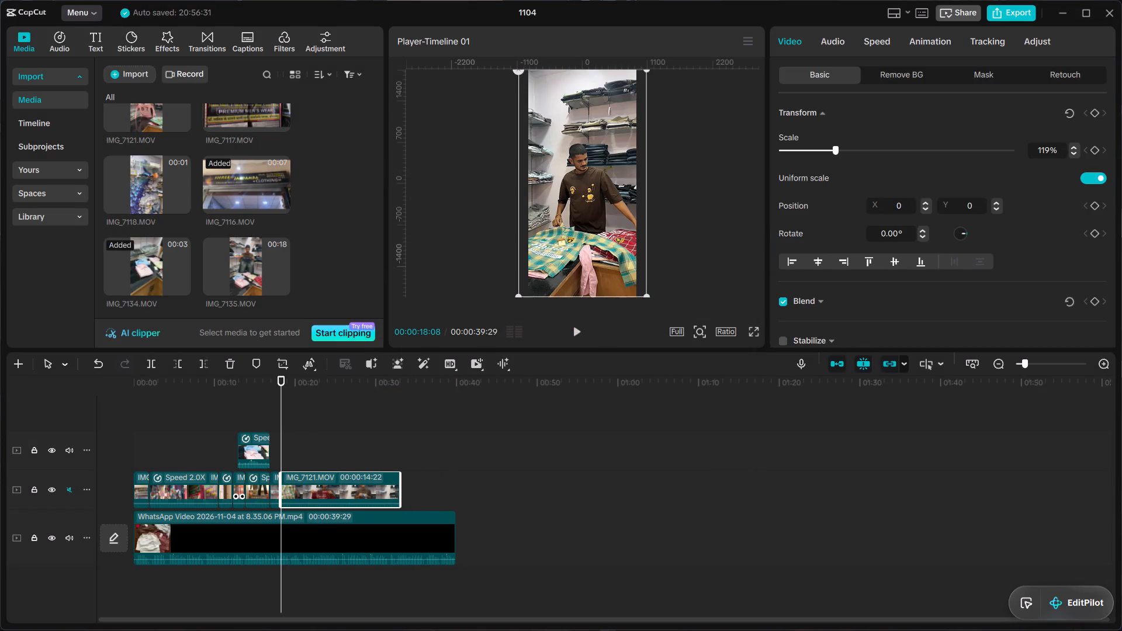
Turn on the timeline's preview axis and play across the new IMG_7121.MOV join from about 17 seconds.
left_click(861, 367)
left_click(866, 367)
left_click(927, 367)
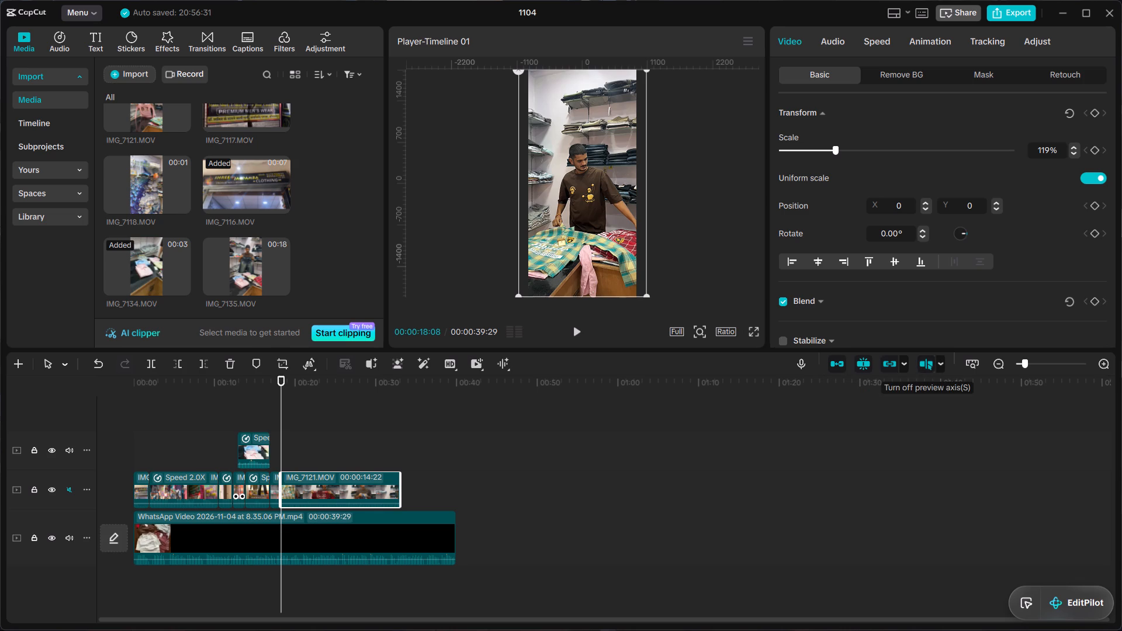
left_click(272, 442)
key("space")
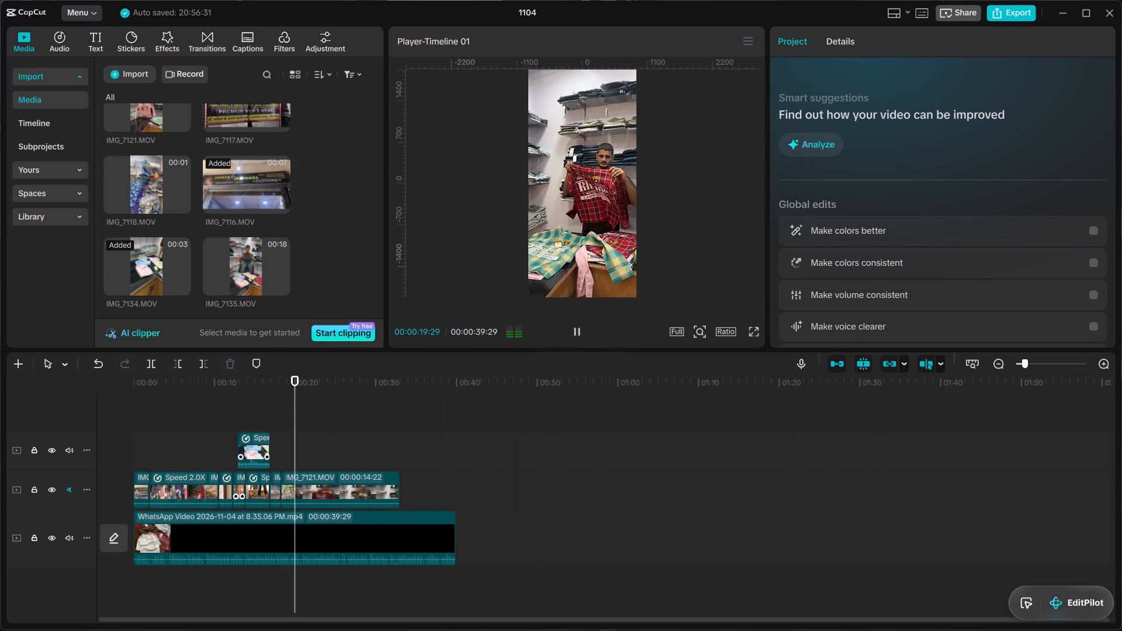
Slow the last IMG_7121.MOV piece to 0.80x.
left_click(314, 486)
left_click(886, 41)
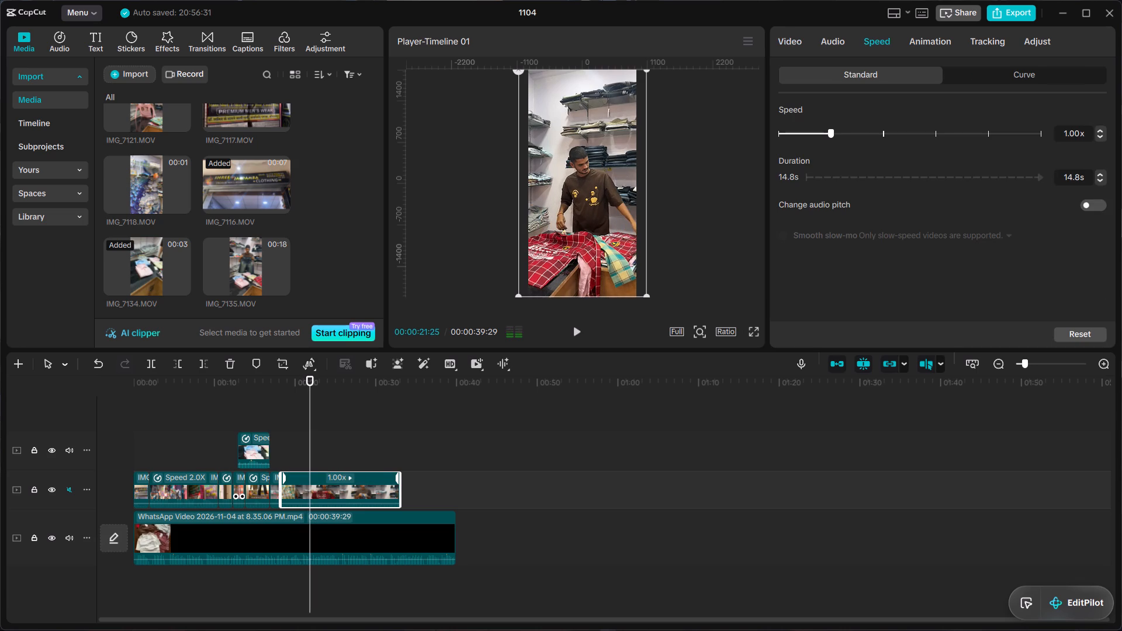
double_click(1103, 138)
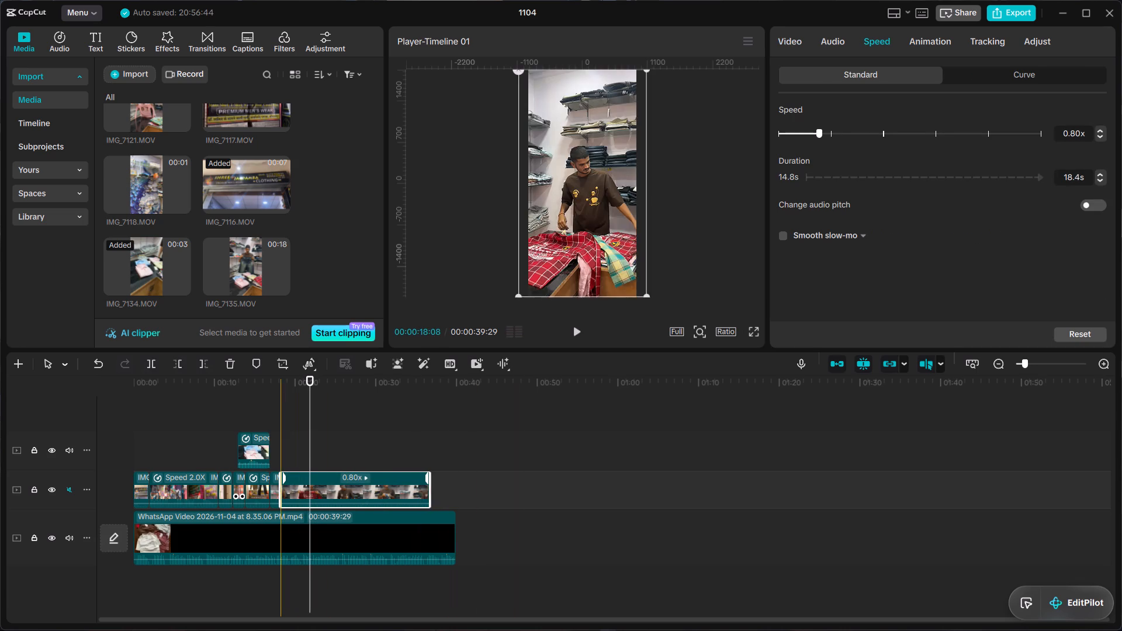
Replay the slowed IMG_7121.MOV piece and the join before it, checking the footage up to about 26 seconds.
left_click(279, 400)
key("space")
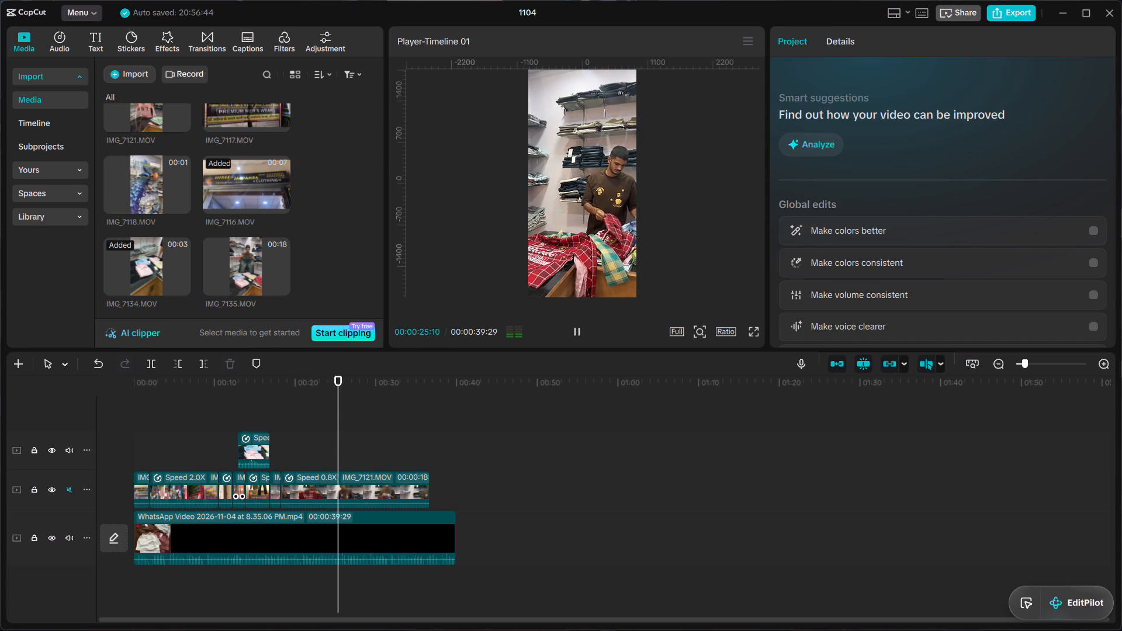
left_click(277, 402)
left_click_drag(277, 402, 268, 404)
key("space")
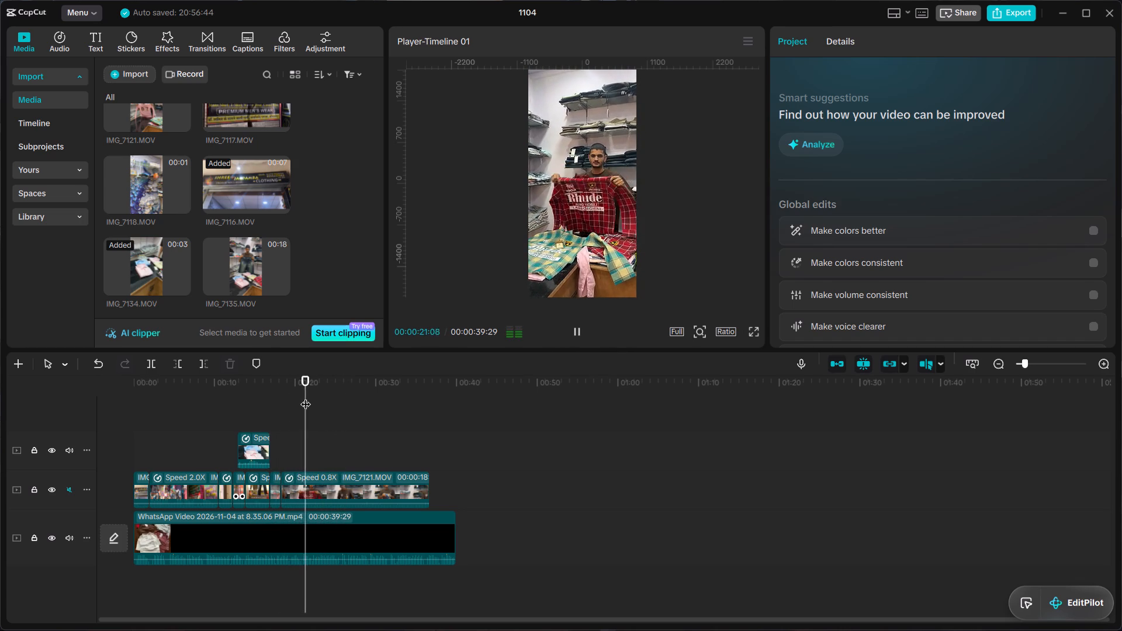
left_click_drag(306, 397, 314, 400)
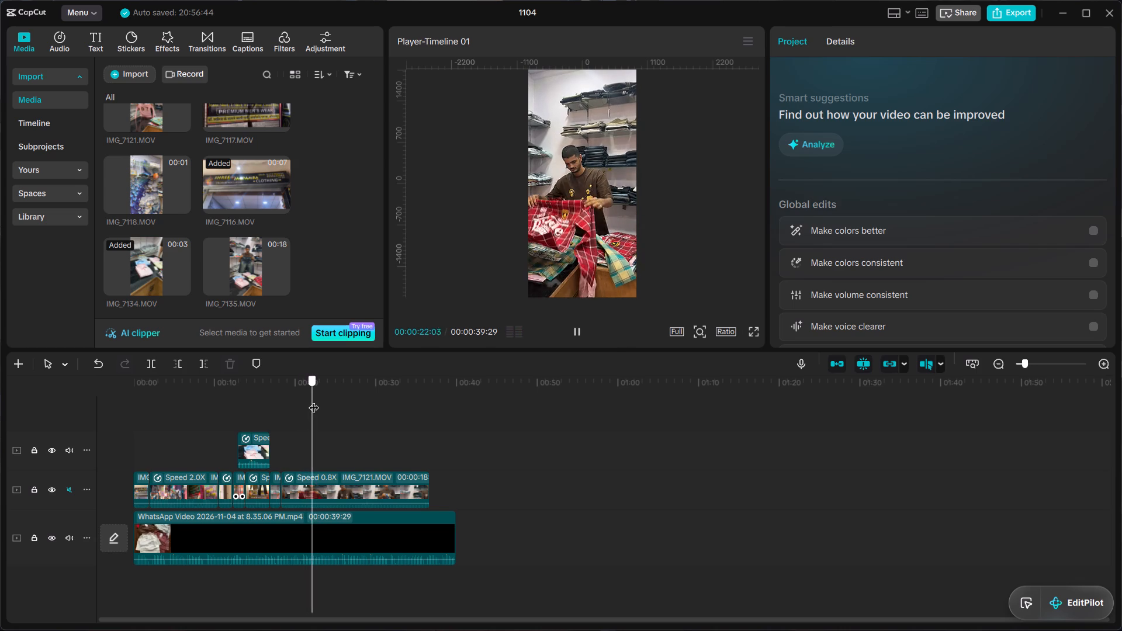
left_click_drag(314, 400, 320, 408)
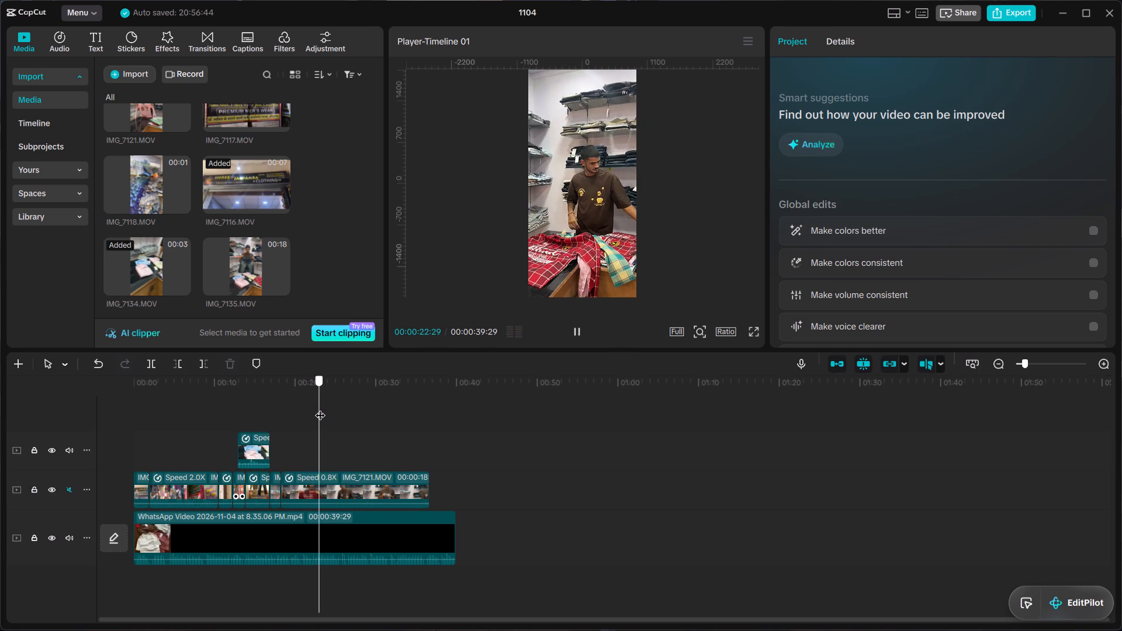
left_click_drag(320, 408, 321, 408)
left_click(345, 471)
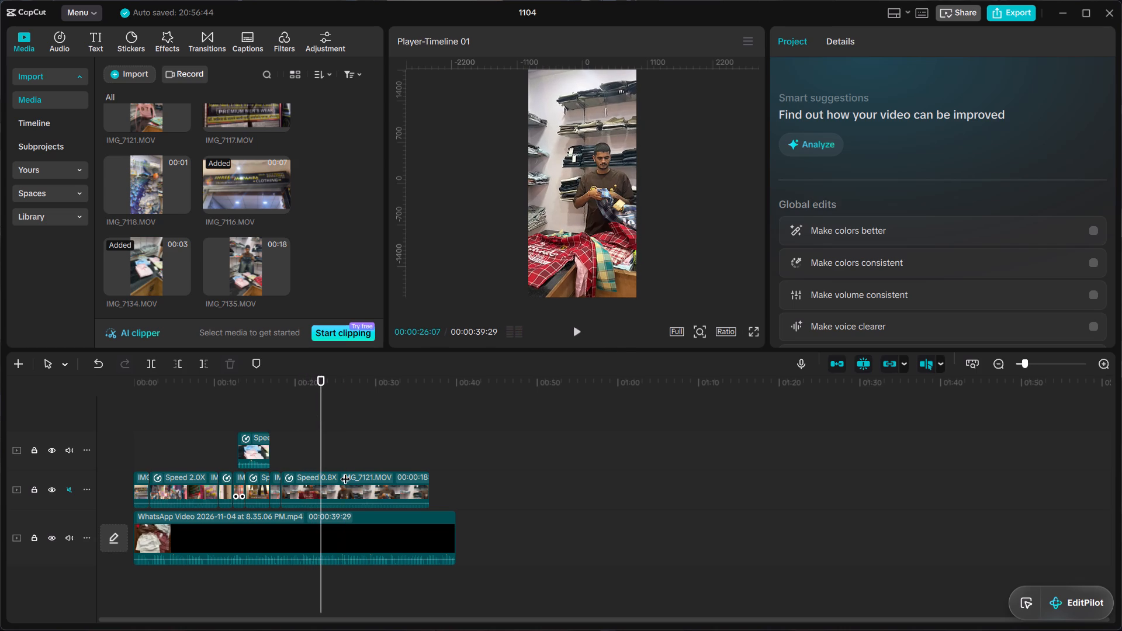
Turn off the timeline's preview axis and split the 0.80x IMG_7121.MOV piece at 00:00:23:23.
left_click(926, 363)
left_click(290, 435)
left_click_drag(290, 434, 314, 436)
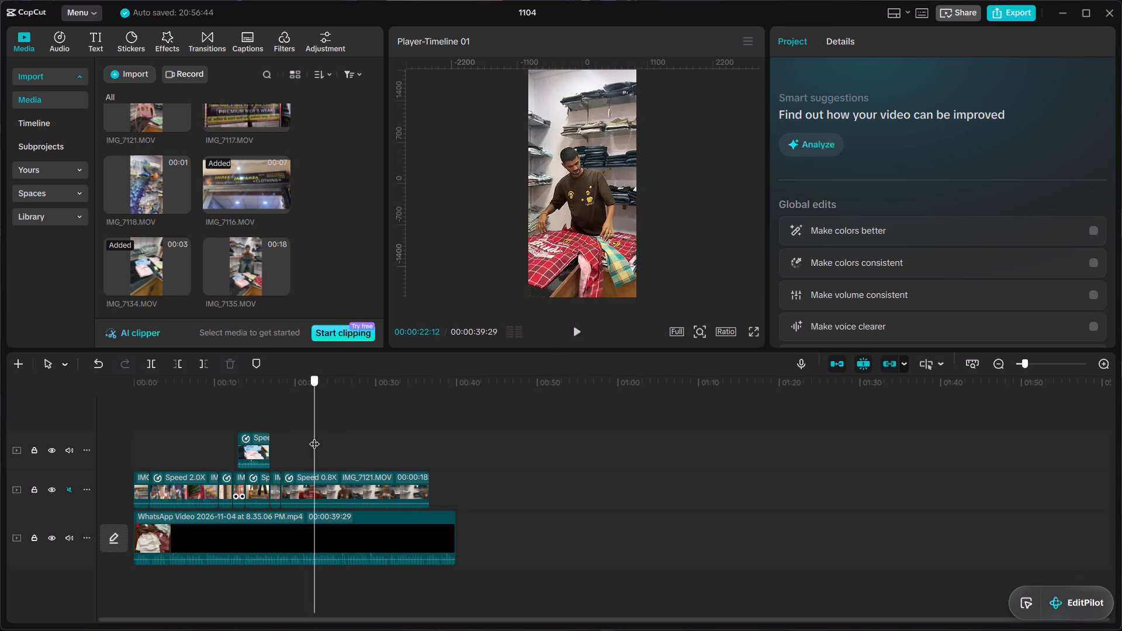
left_click_drag(314, 436, 314, 438)
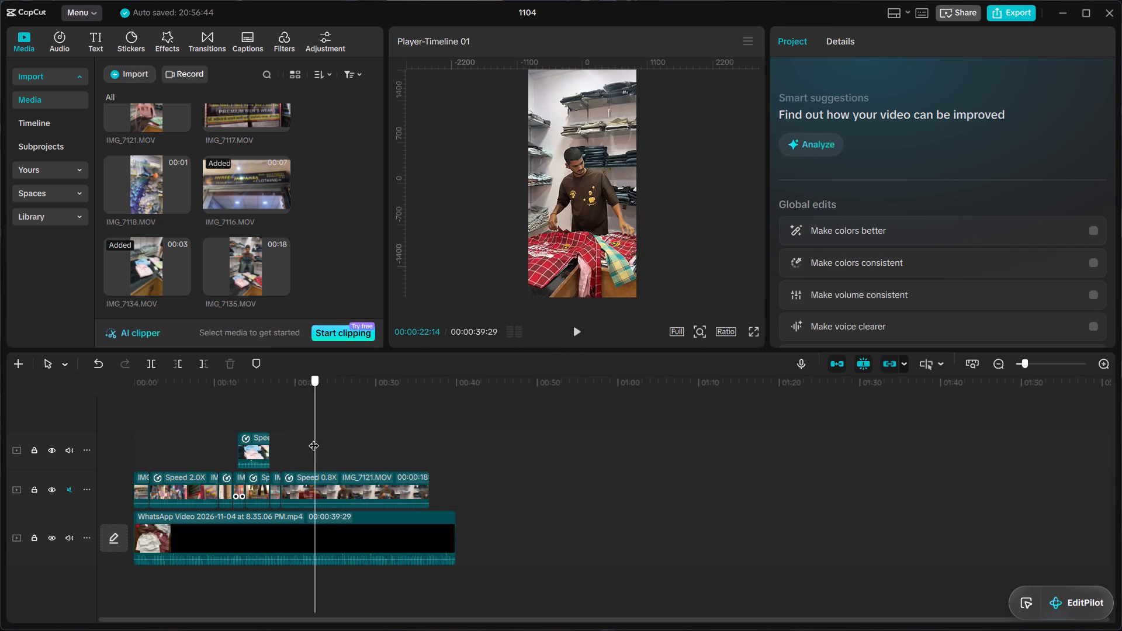
left_click_drag(314, 438, 314, 439)
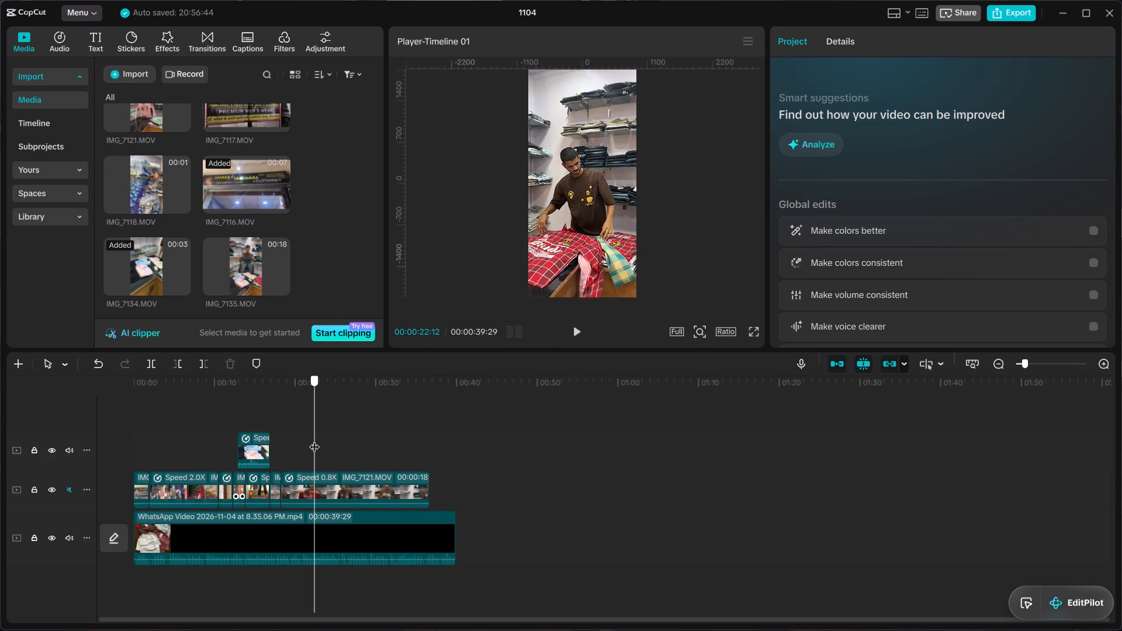
left_click_drag(314, 439, 321, 442)
left_click(324, 468)
left_click(327, 474)
left_click_drag(323, 442, 319, 440)
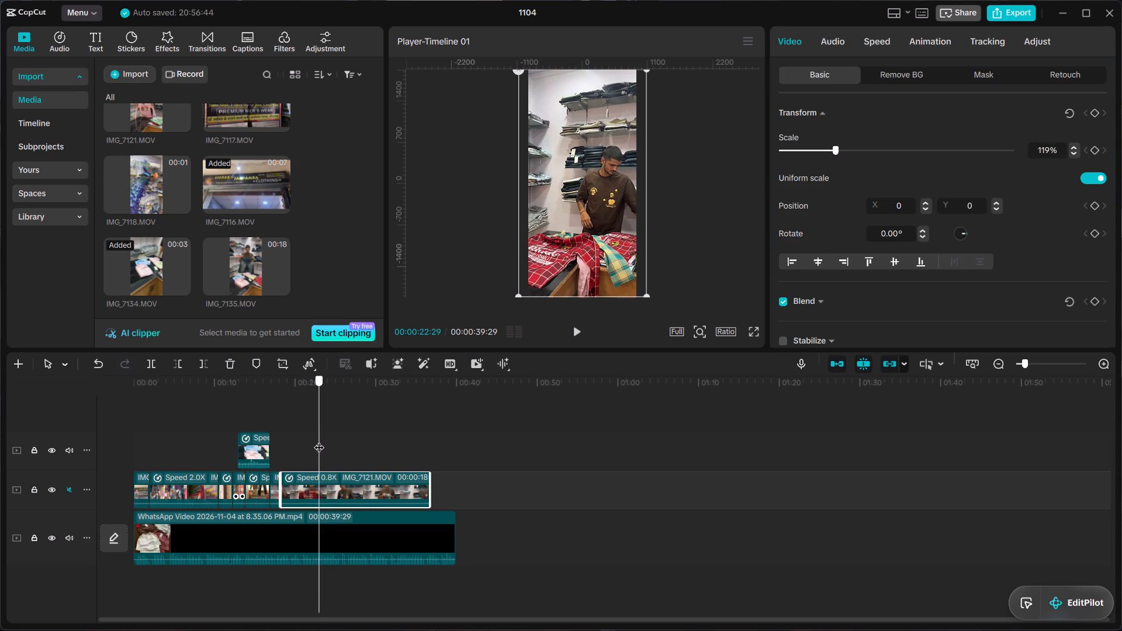
left_click_drag(319, 440, 314, 441)
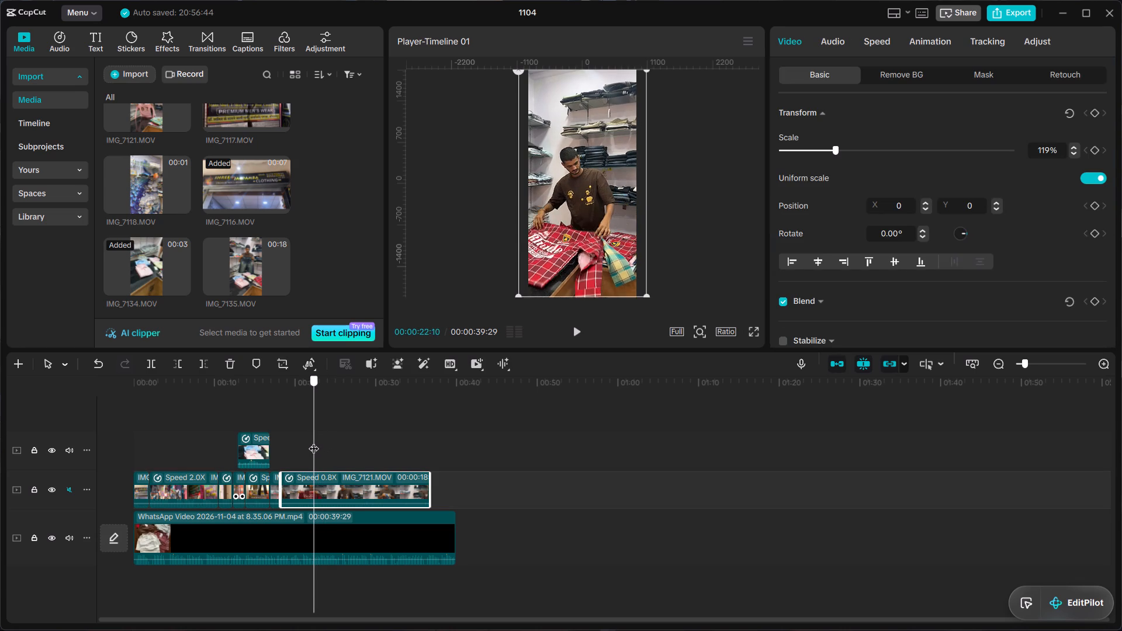
left_click_drag(314, 441, 313, 443)
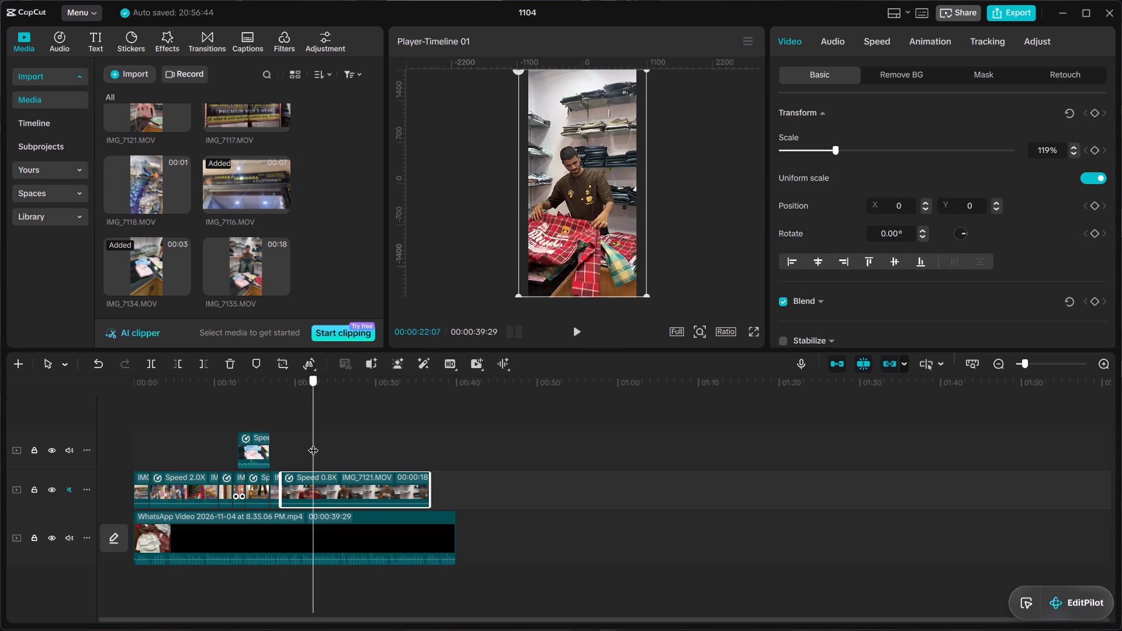
left_click_drag(313, 443, 320, 448)
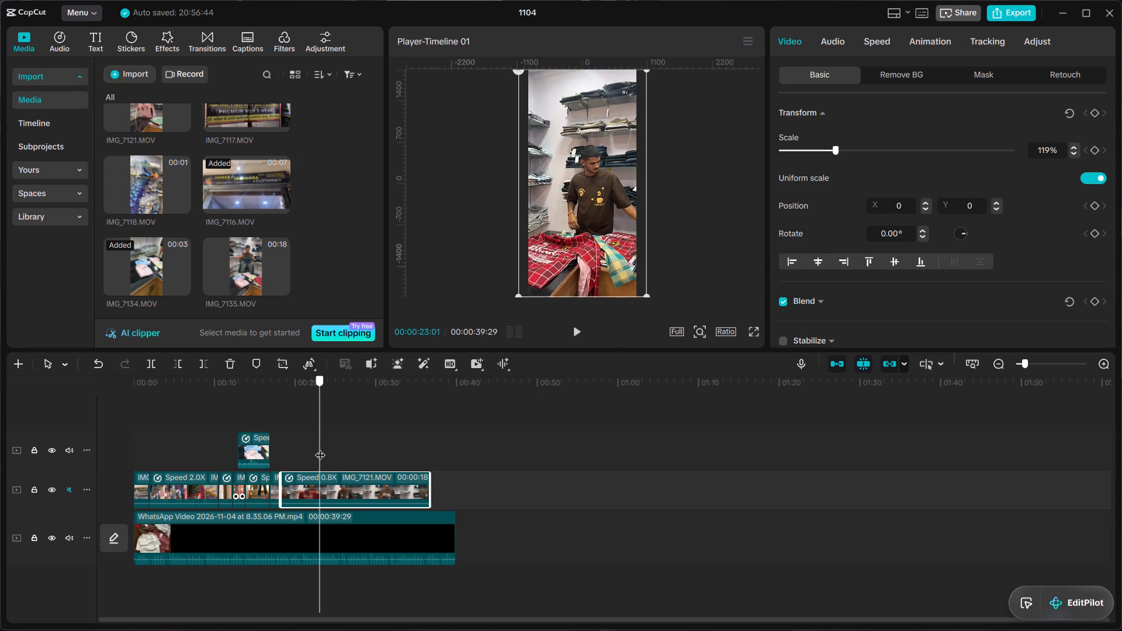
left_click_drag(320, 448, 325, 449)
left_click(331, 480)
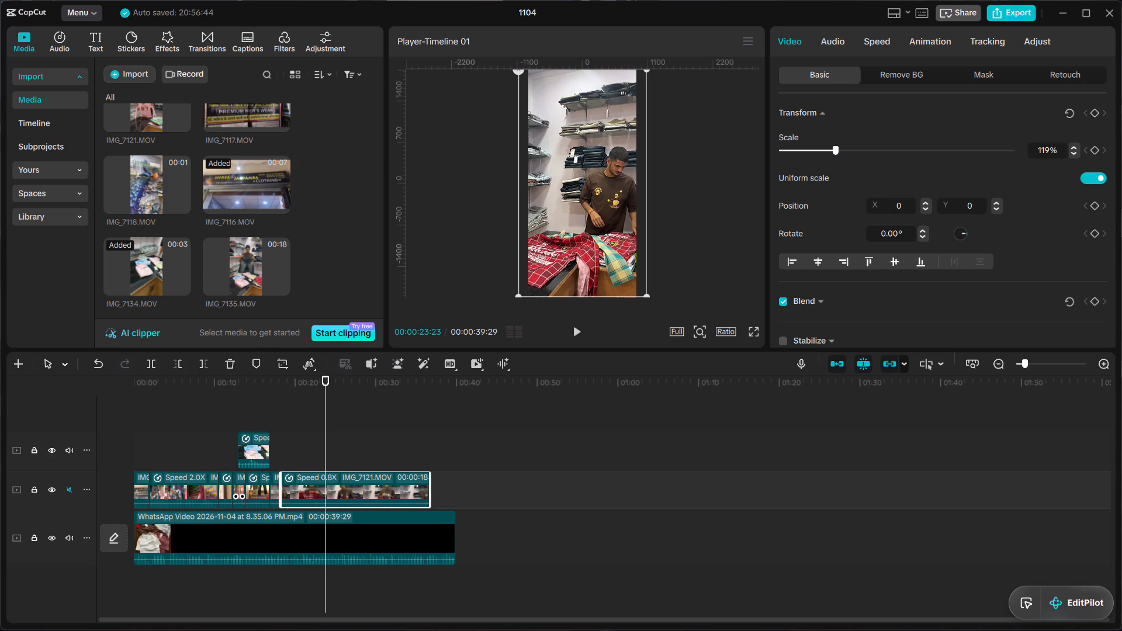
key("ctrl+b")
Trim the start of the last 0.80x IMG_7121.MOV piece to 00:00:26:05, where the checked shirt is picked up.
key("space")
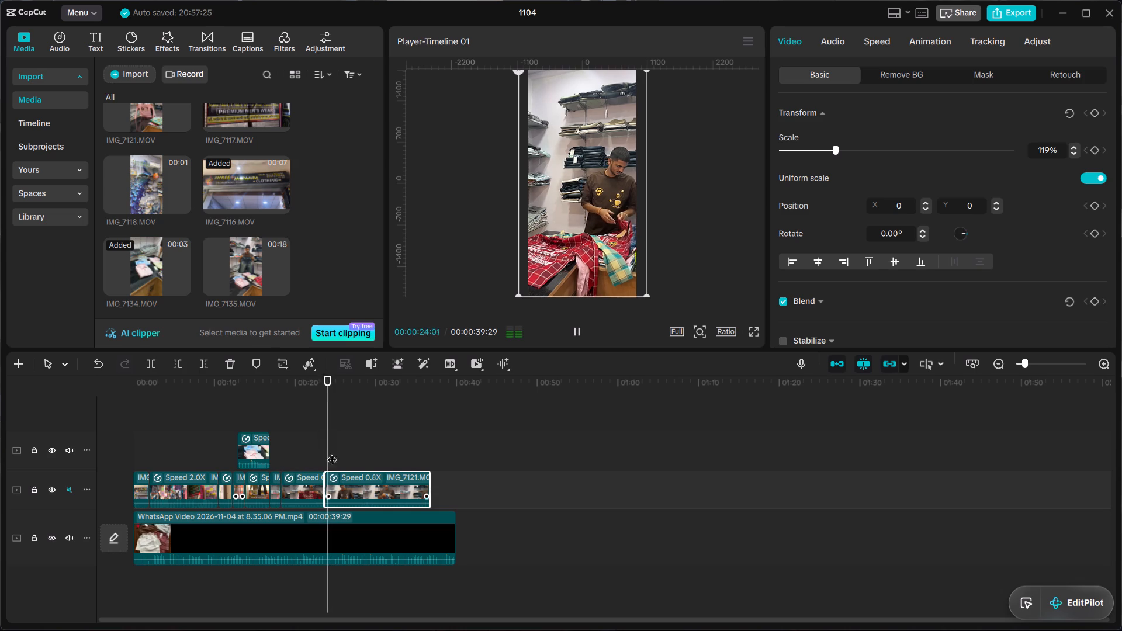
left_click_drag(331, 415, 341, 417)
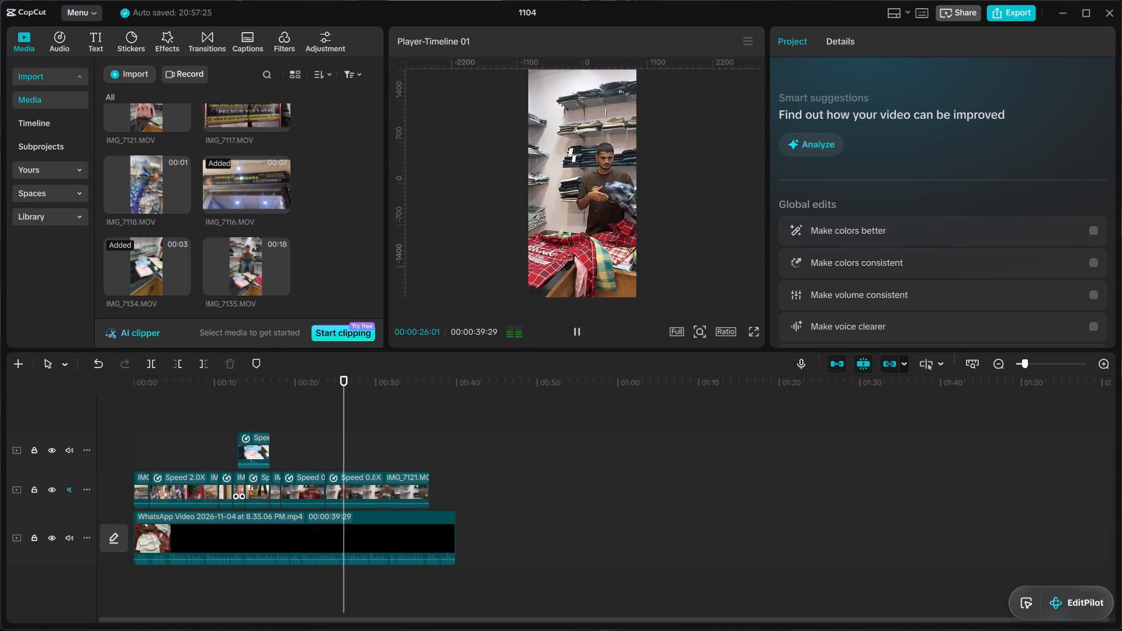
left_click_drag(341, 417, 344, 420)
left_click(344, 420)
left_click_drag(344, 420, 356, 425)
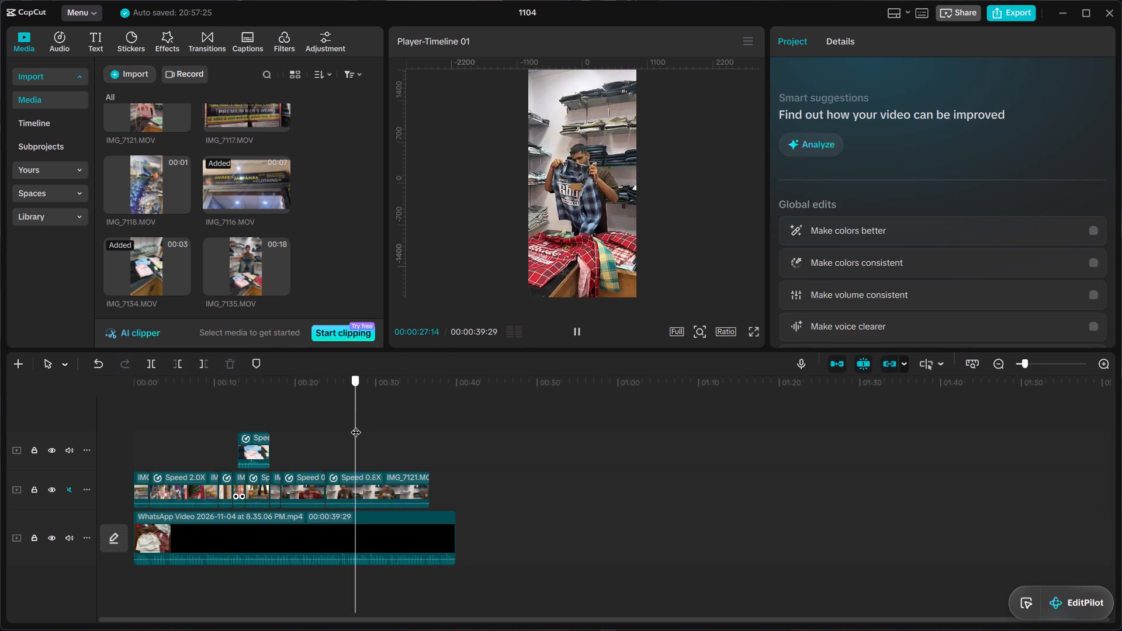
left_click_drag(356, 425, 351, 426)
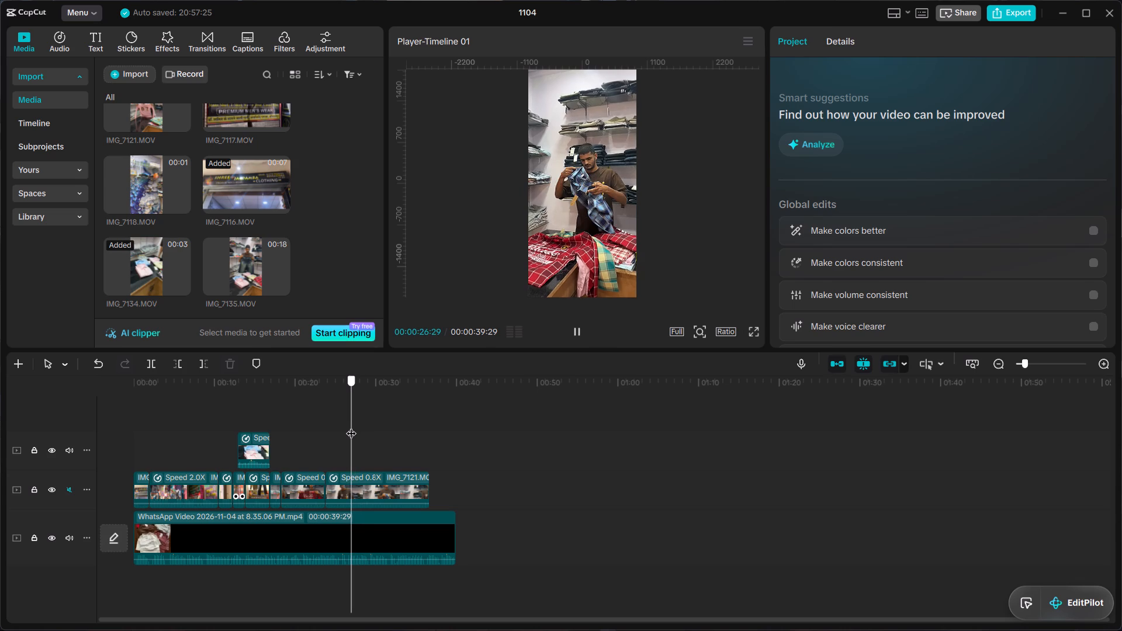
left_click_drag(351, 426, 346, 427)
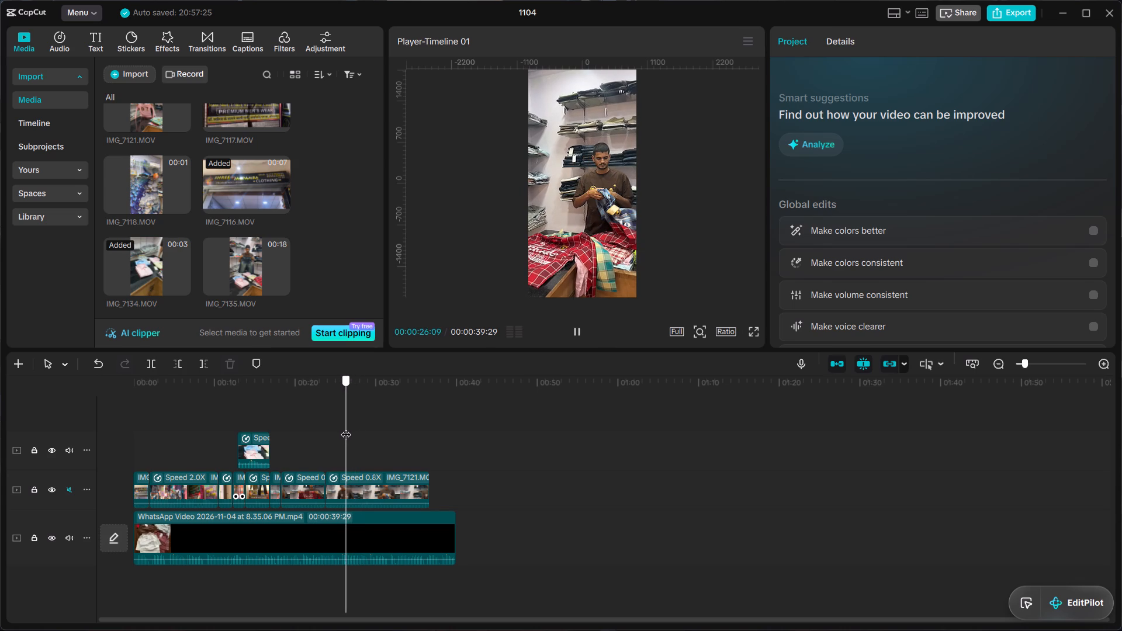
left_click_drag(346, 427, 345, 427)
left_click(347, 477)
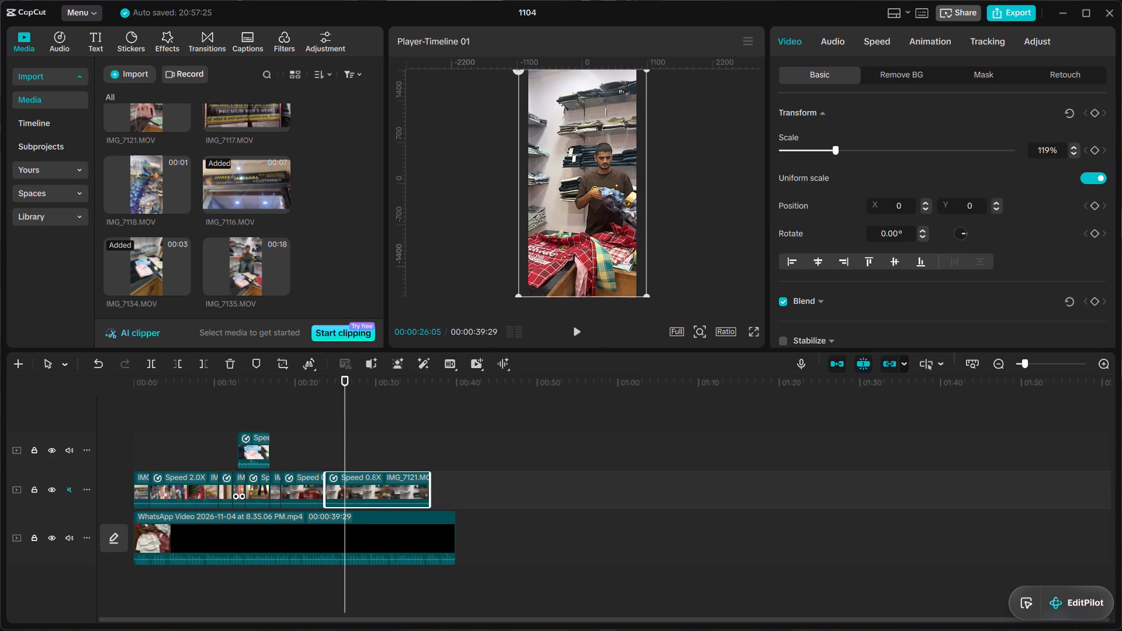
key("q")
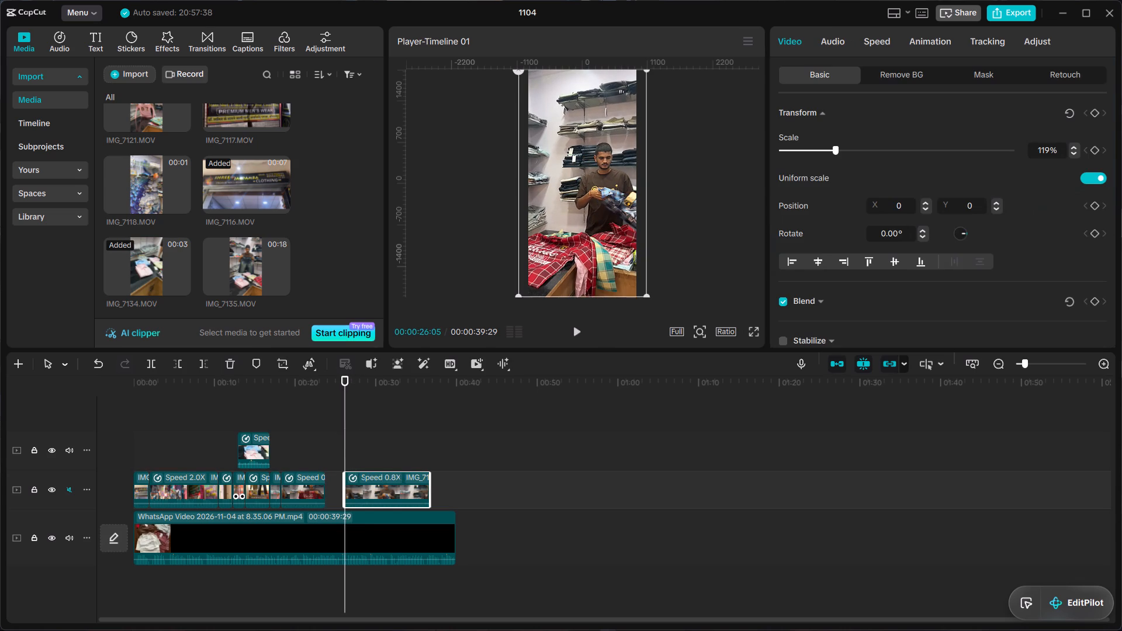
Move the trimmed IMG_7121.MOV piece back to 00:00:23:23, closing the gap after the preceding piece.
left_click(315, 434)
left_click_drag(315, 434, 324, 439)
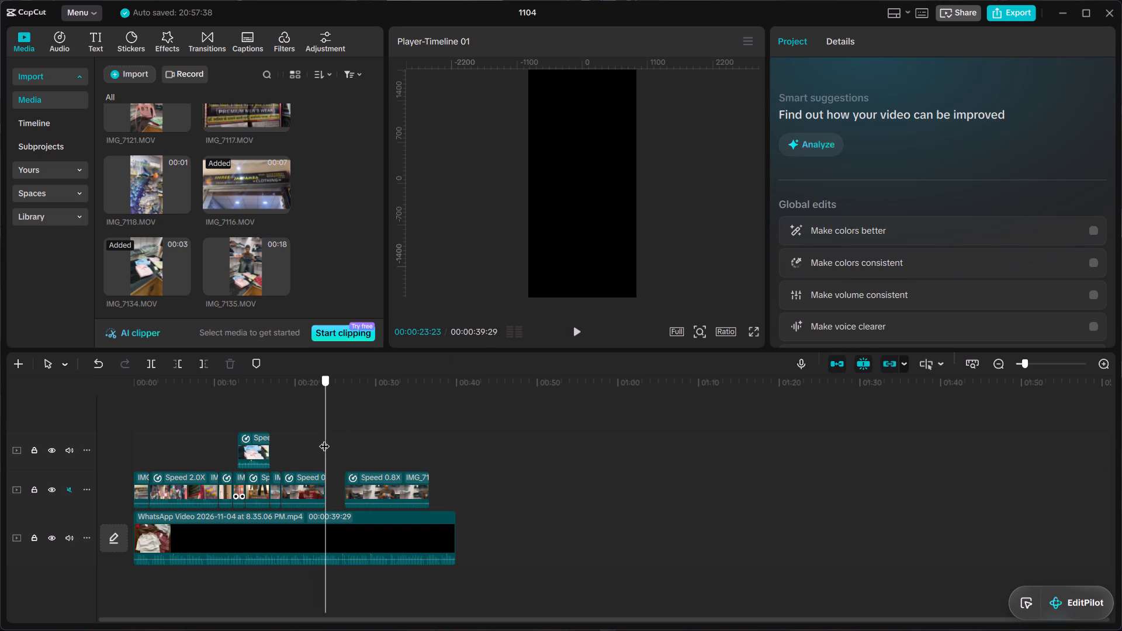
left_click_drag(324, 439, 327, 440)
left_click_drag(354, 485, 337, 486)
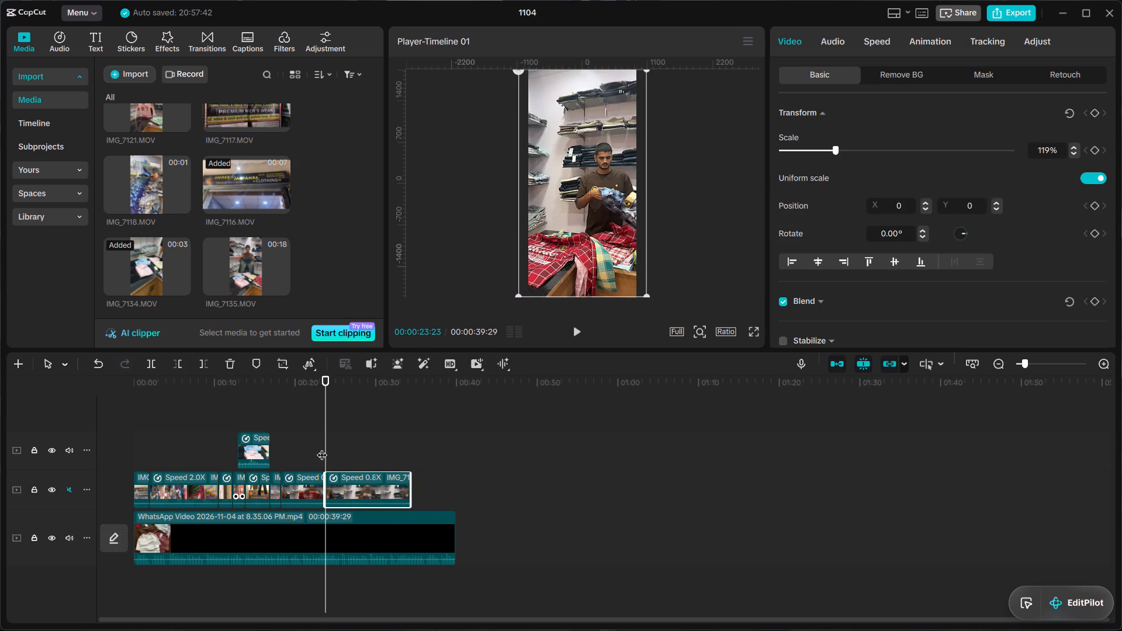
Play the last IMG_7121.MOV piece and trim its end to 00:00:29:13.
key("space")
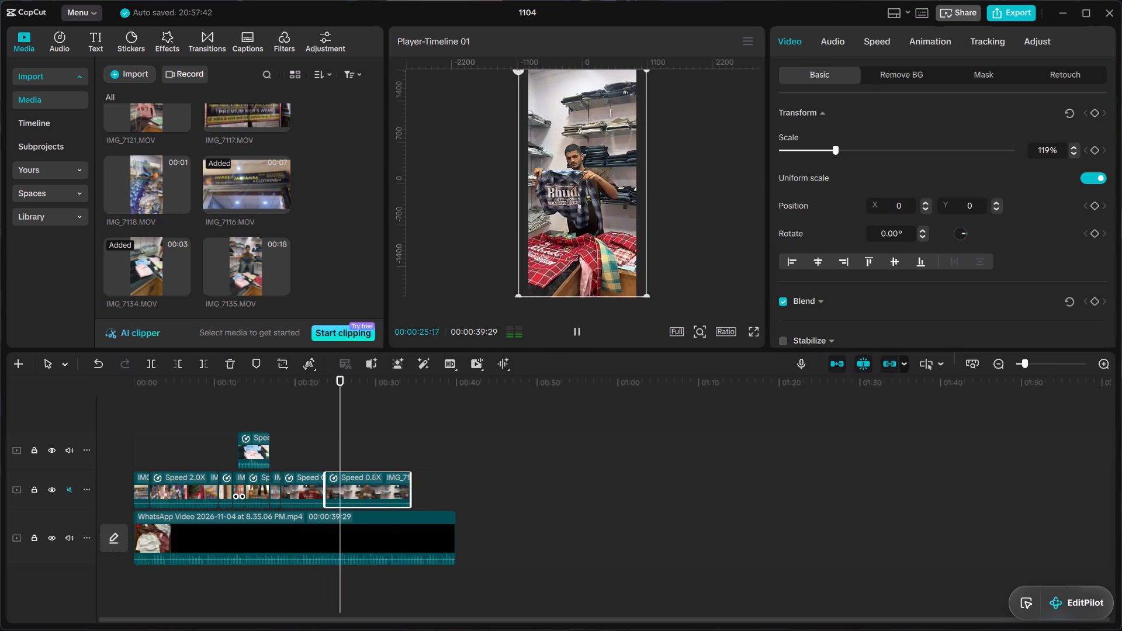
key("space")
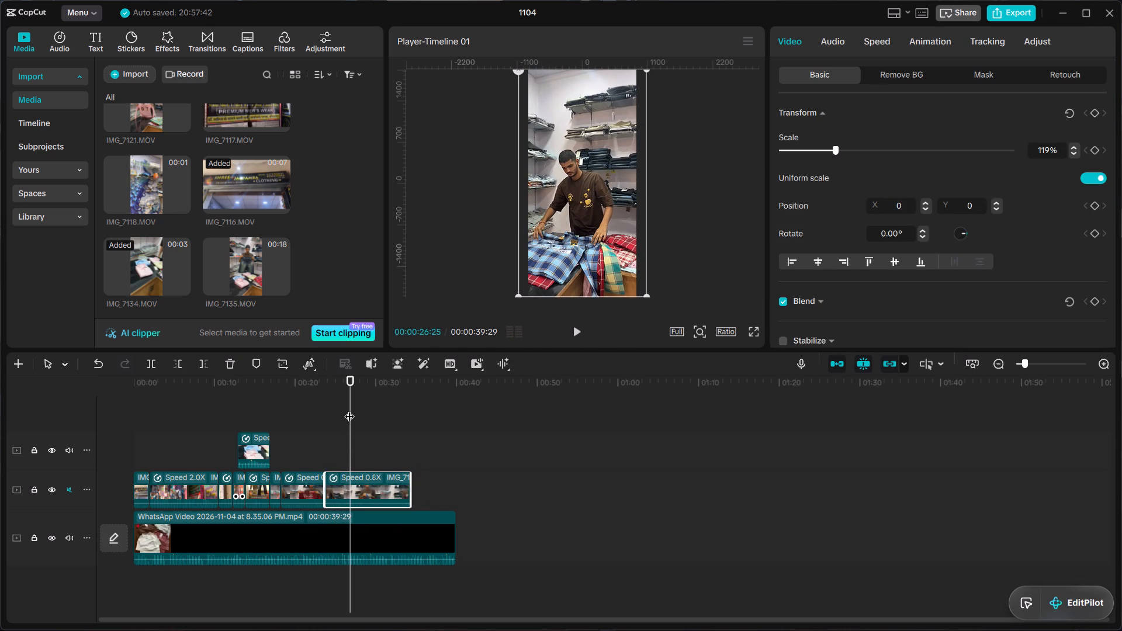
key("space")
key("space")
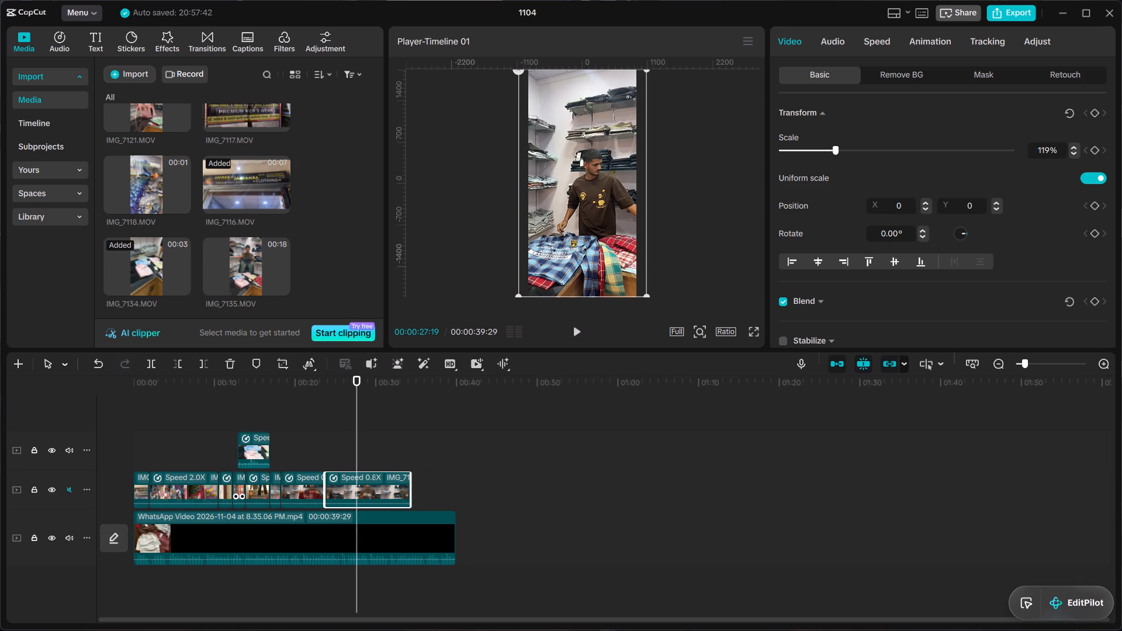
left_click_drag(413, 475, 383, 477)
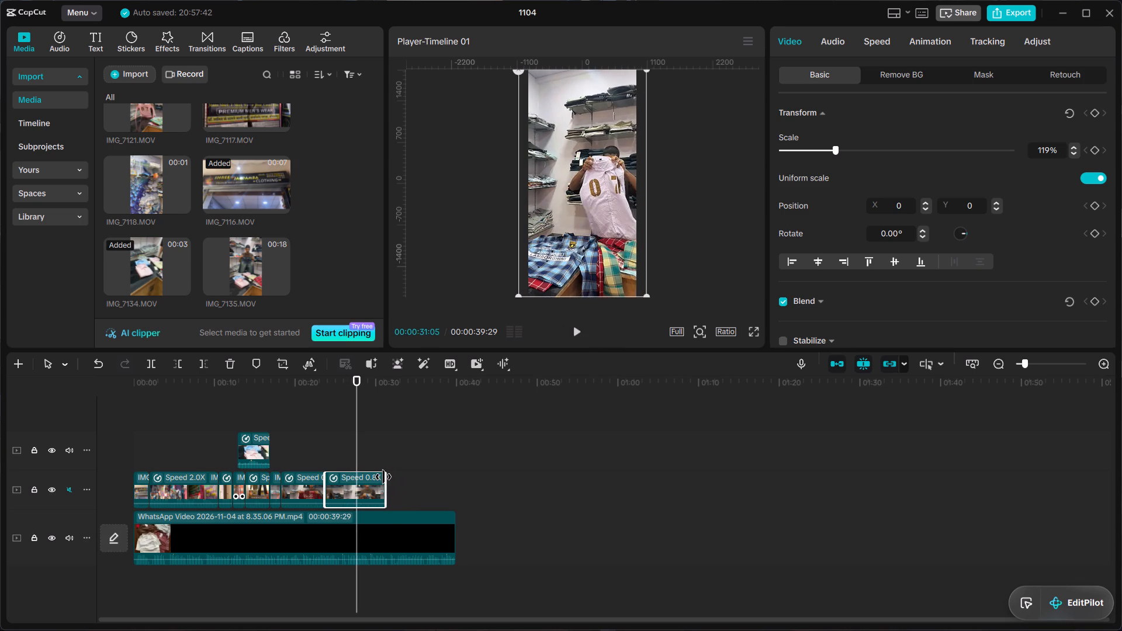
left_click_drag(383, 477, 369, 474)
key("space")
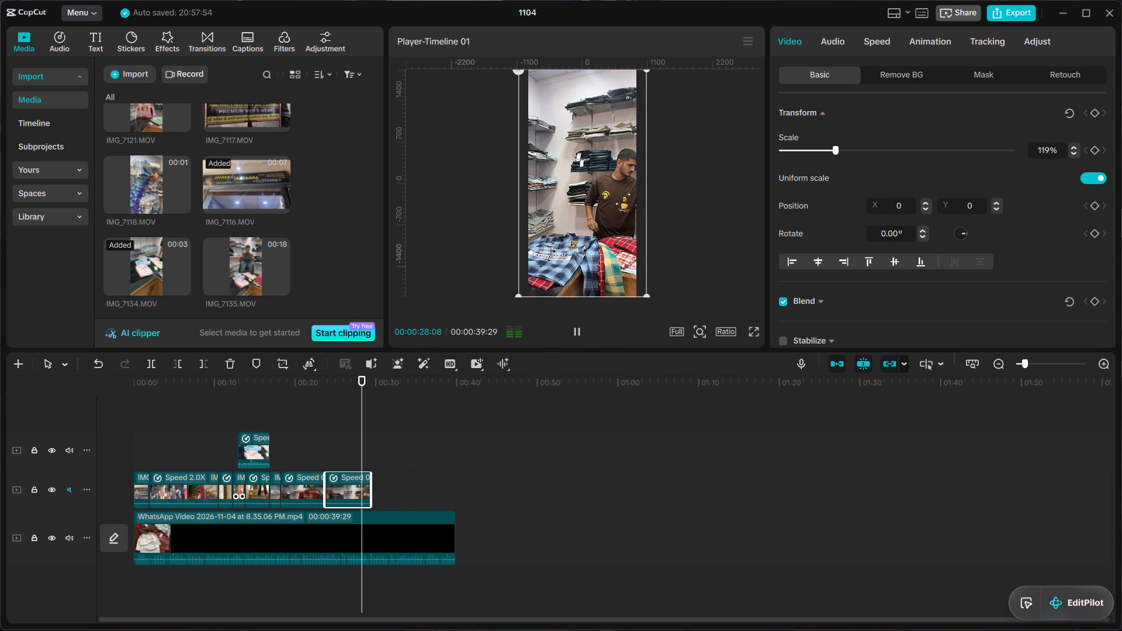
key("space")
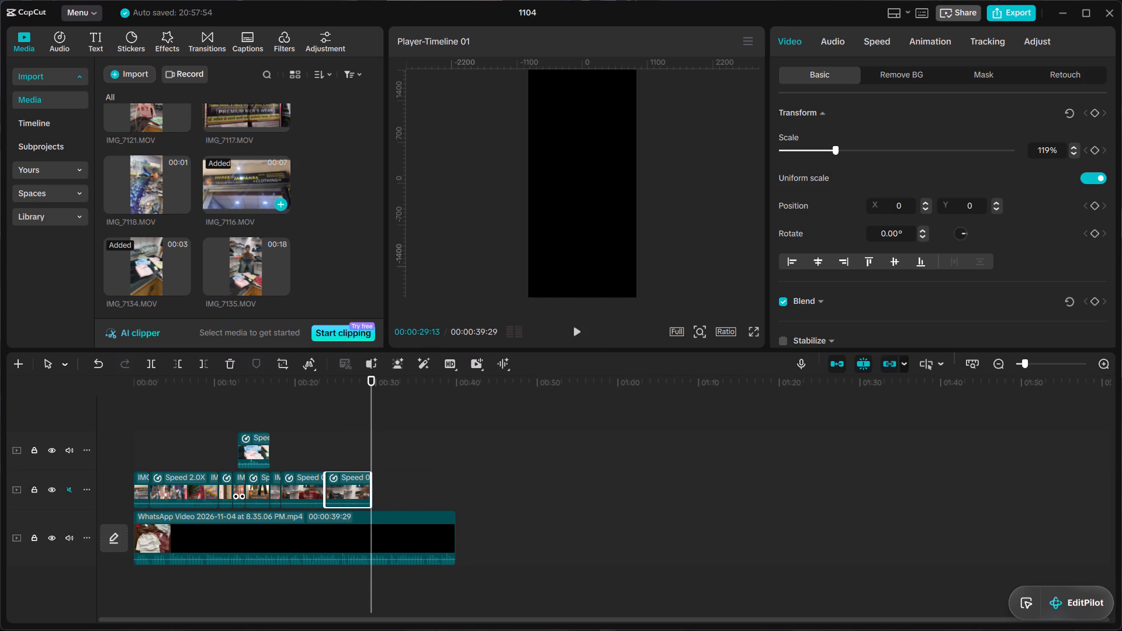
Add IMG_7135.MOV to the main track at 00:00:29:13 and scale it to 119% to fill the frame.
left_click(255, 259)
left_click_drag(255, 259, 368, 488)
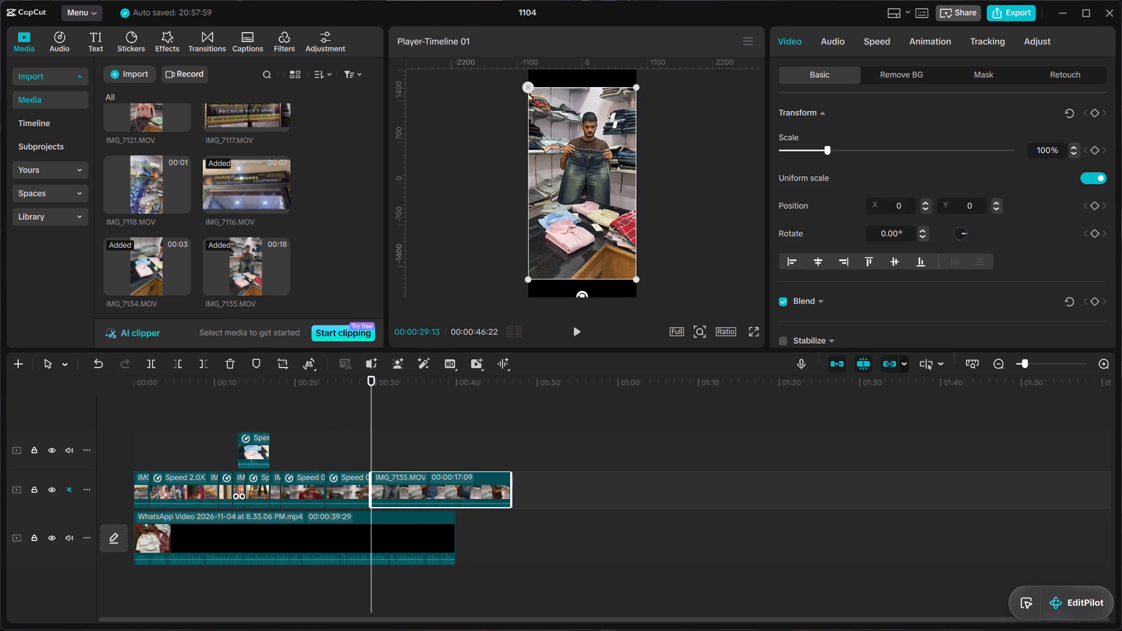
left_click_drag(632, 276, 639, 307)
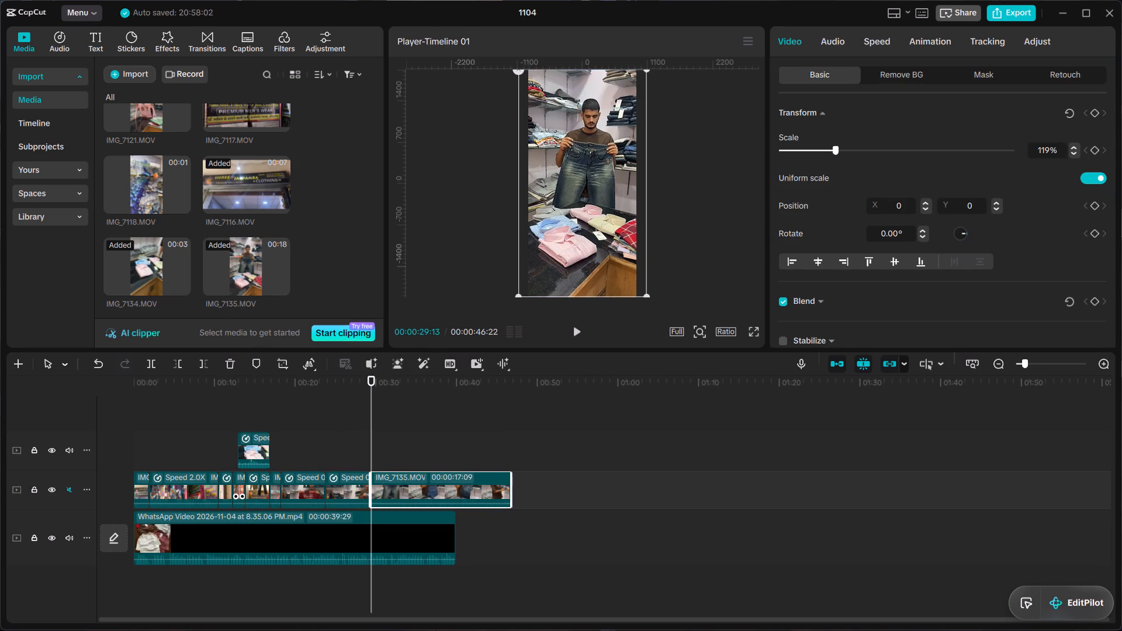
Retime IMG_7135.MOV to 1.64x so it ends together with the WhatsApp video at 00:00:39:29.
left_click(864, 41)
double_click(1103, 137)
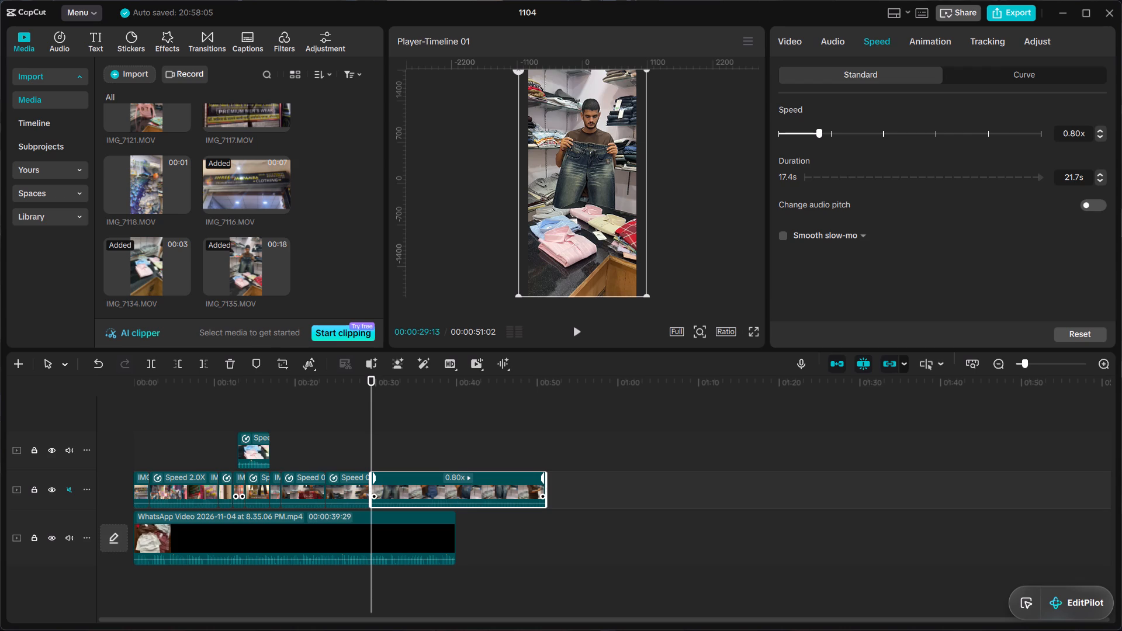
left_click_drag(543, 479, 456, 486)
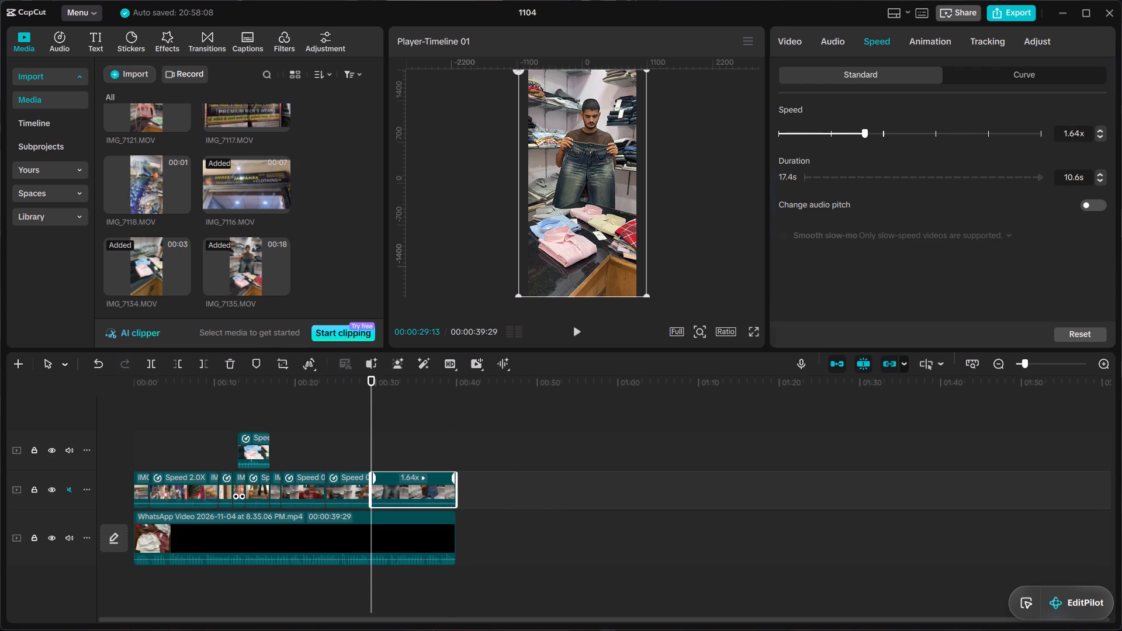
Play the sped-up IMG_7135.MOV clip and trim its end back to about 00:00:37:24.
left_click(361, 432)
key("space")
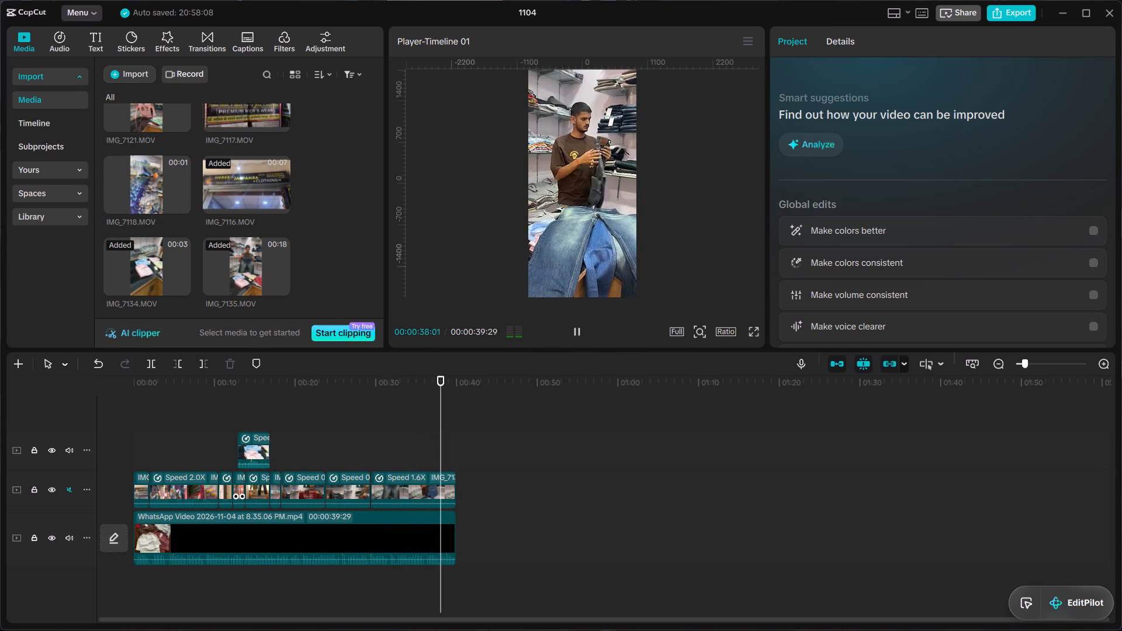
key("space")
left_click(438, 479)
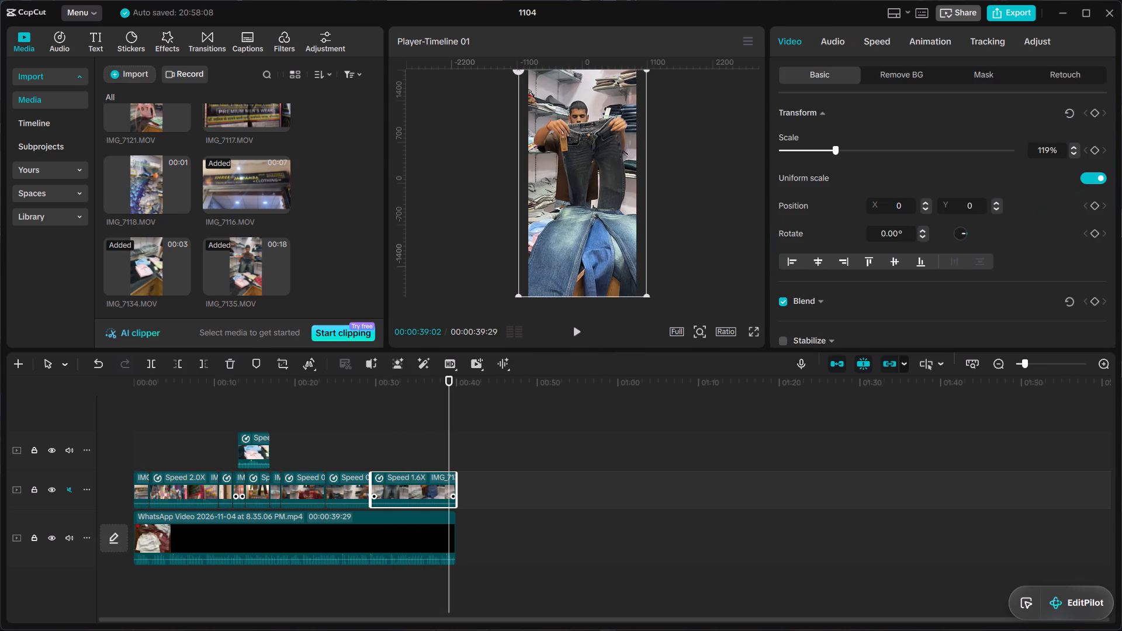
left_click_drag(456, 479, 433, 486)
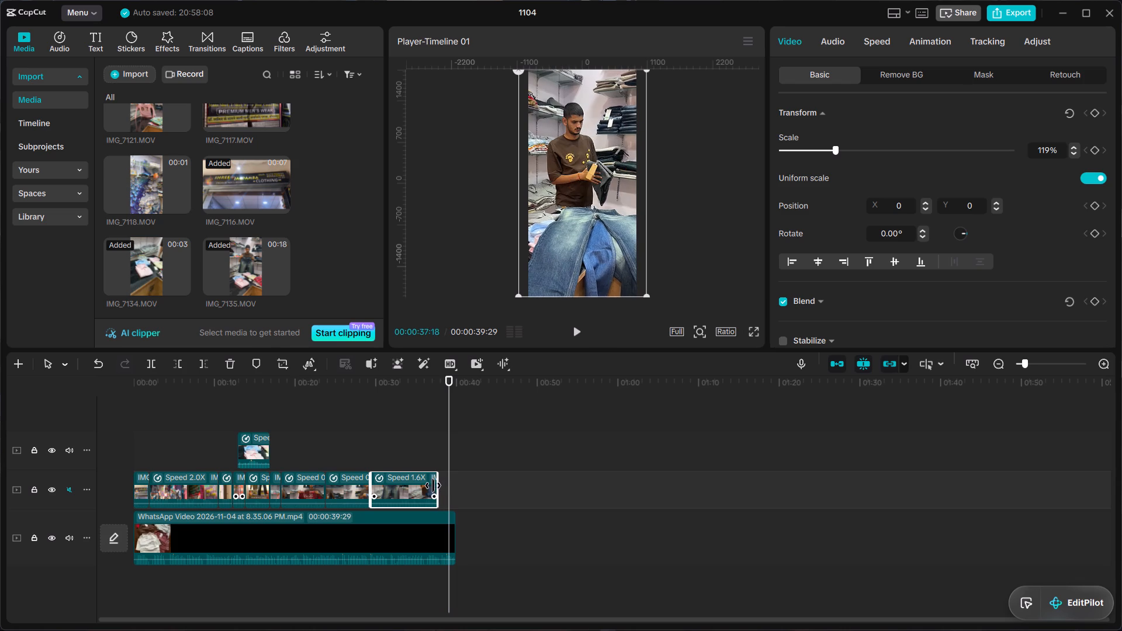
left_click_drag(433, 486, 435, 487)
Add the signboard clip IMG_7117.MOV directly after IMG_7135.MOV and trim its end to 00:00:39:29.
scroll(232, 166, "up", 4)
left_click(232, 229)
left_click_drag(232, 228, 437, 488)
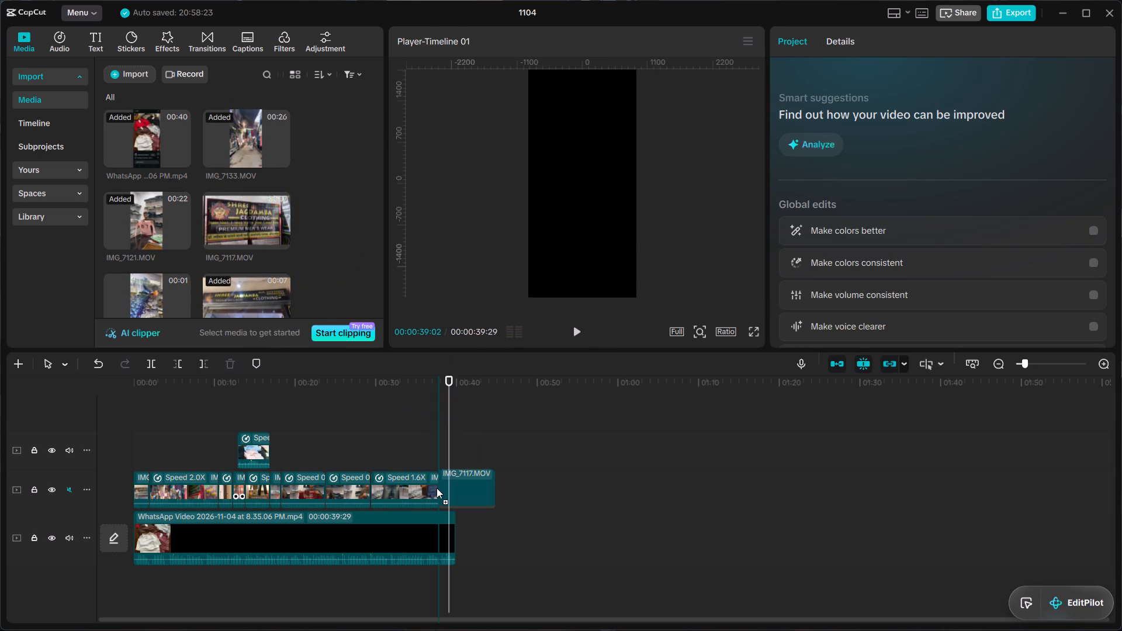
left_click_drag(437, 488, 440, 490)
left_click_drag(496, 481, 472, 484)
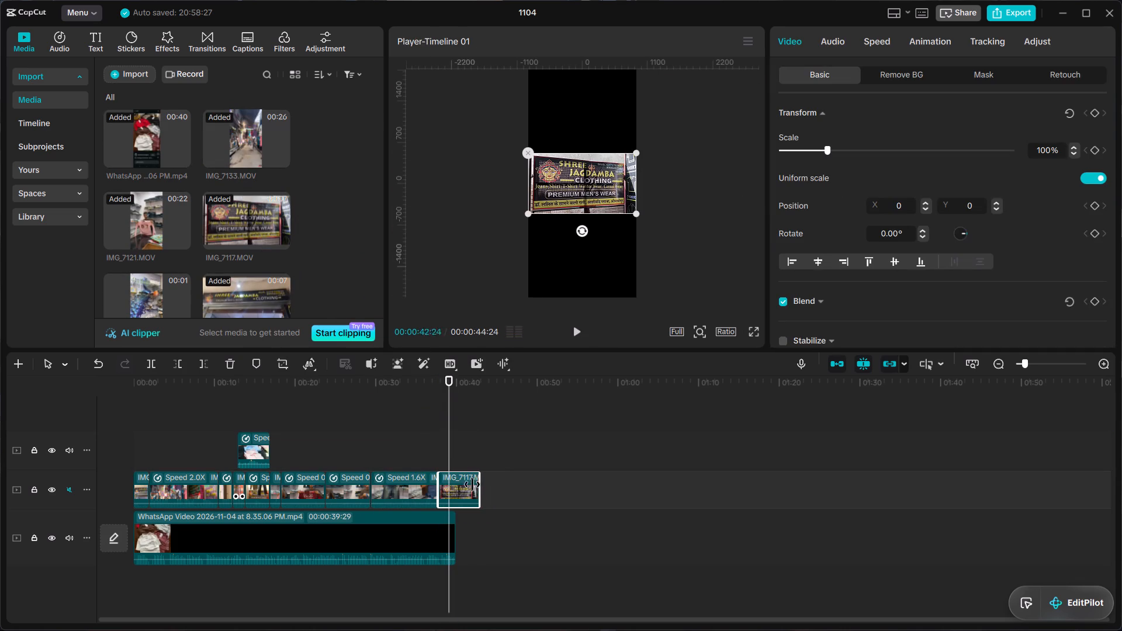
left_click_drag(472, 484, 454, 488)
Play the last part of IMG_7135.MOV and shorten its end to about 36 seconds.
left_click(415, 424)
key("space")
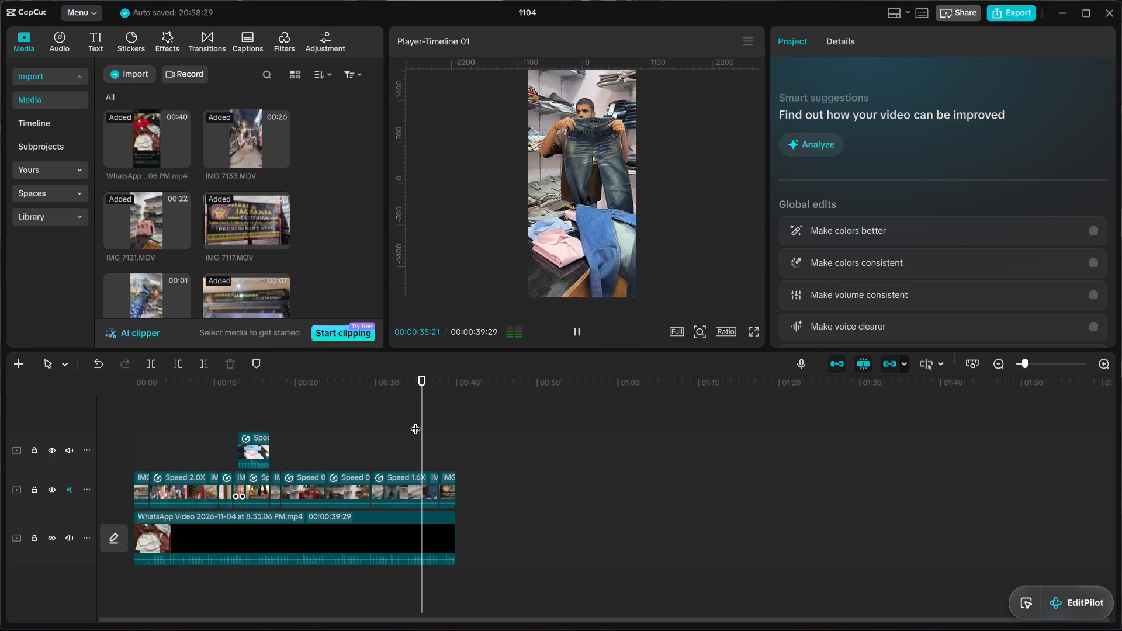
key("space")
left_click(428, 483)
left_click_drag(438, 481, 423, 482)
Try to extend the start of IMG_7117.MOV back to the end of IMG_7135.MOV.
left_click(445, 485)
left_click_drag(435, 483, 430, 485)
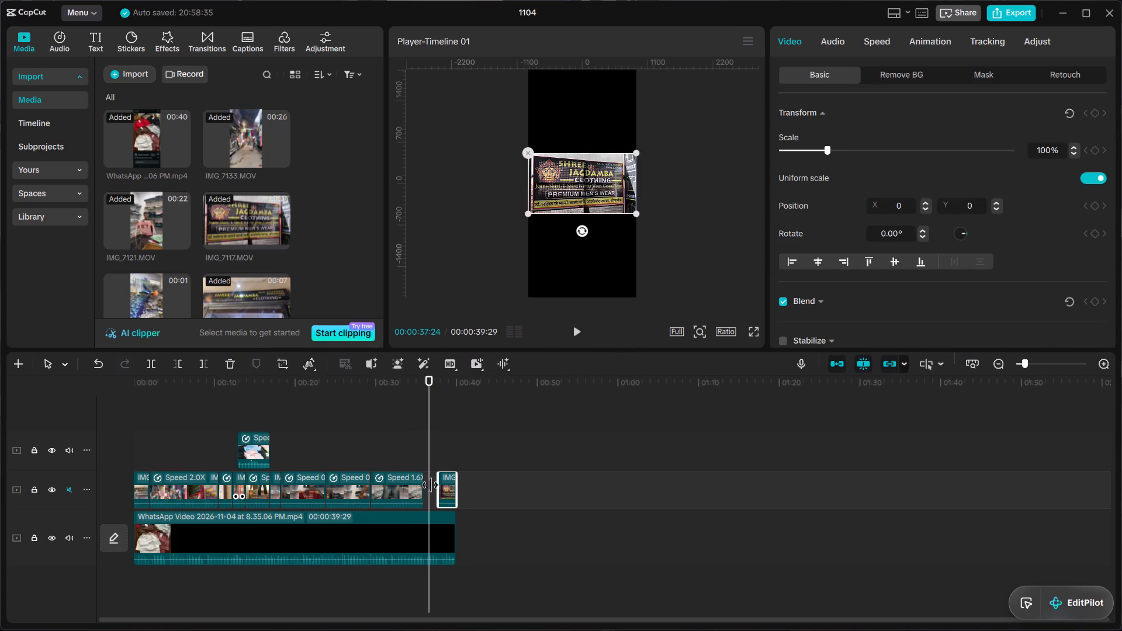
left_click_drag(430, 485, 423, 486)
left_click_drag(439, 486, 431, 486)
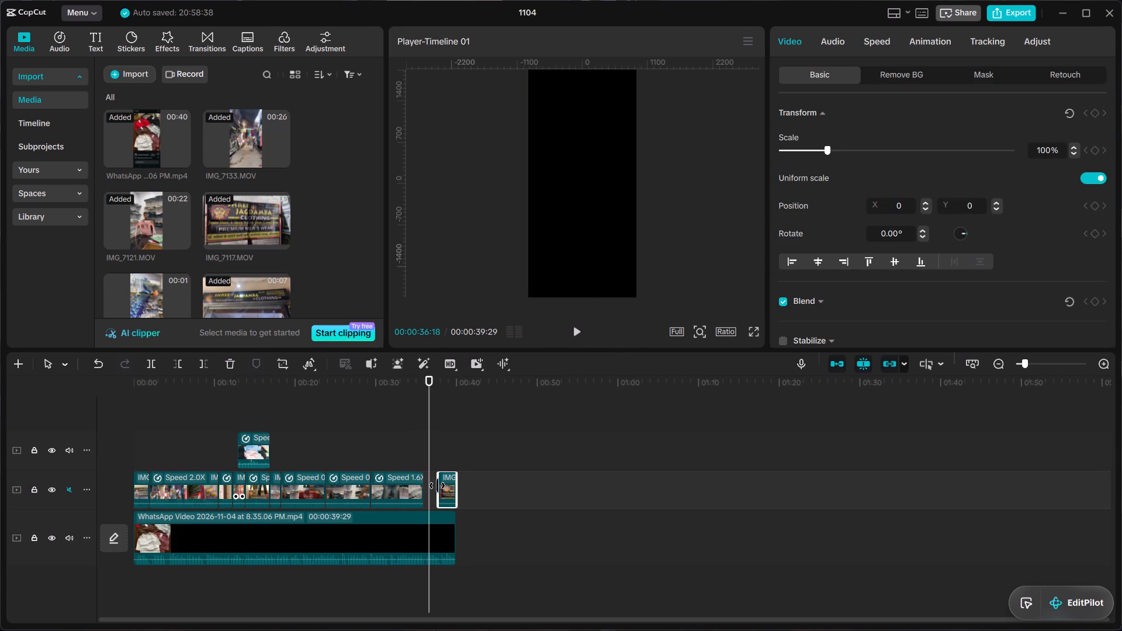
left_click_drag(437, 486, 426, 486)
Move IMG_7117.MOV back against the end of IMG_7135.MOV and set its end to 00:00:39:29.
left_click(452, 484)
left_click_drag(452, 484, 441, 483)
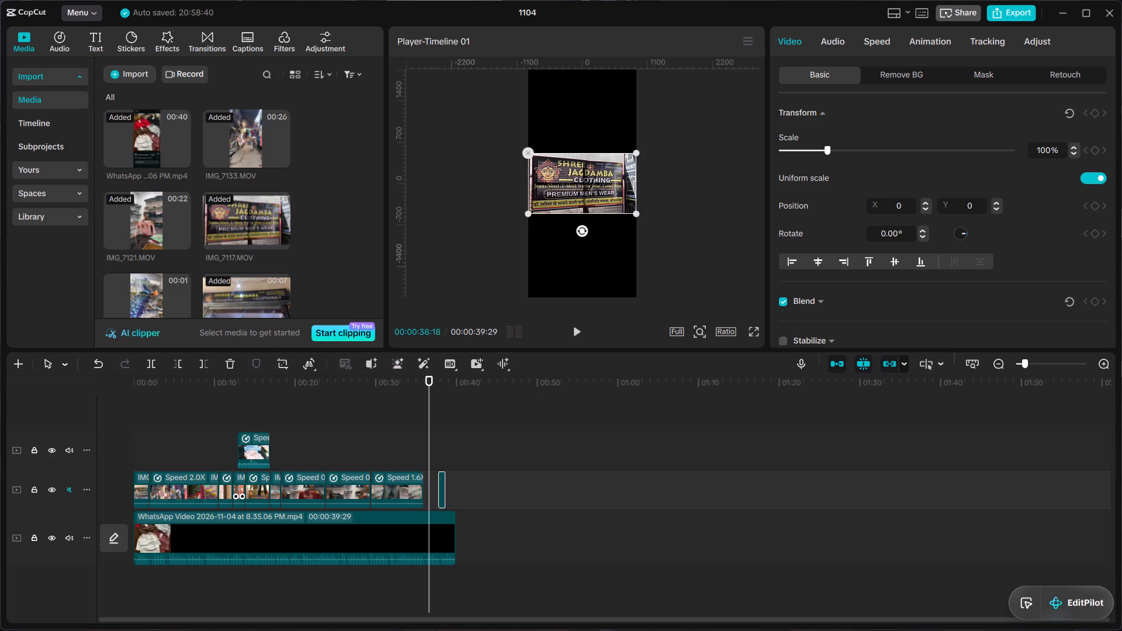
left_click_drag(441, 483, 461, 490)
left_click(445, 483)
left_click_drag(454, 486, 435, 487)
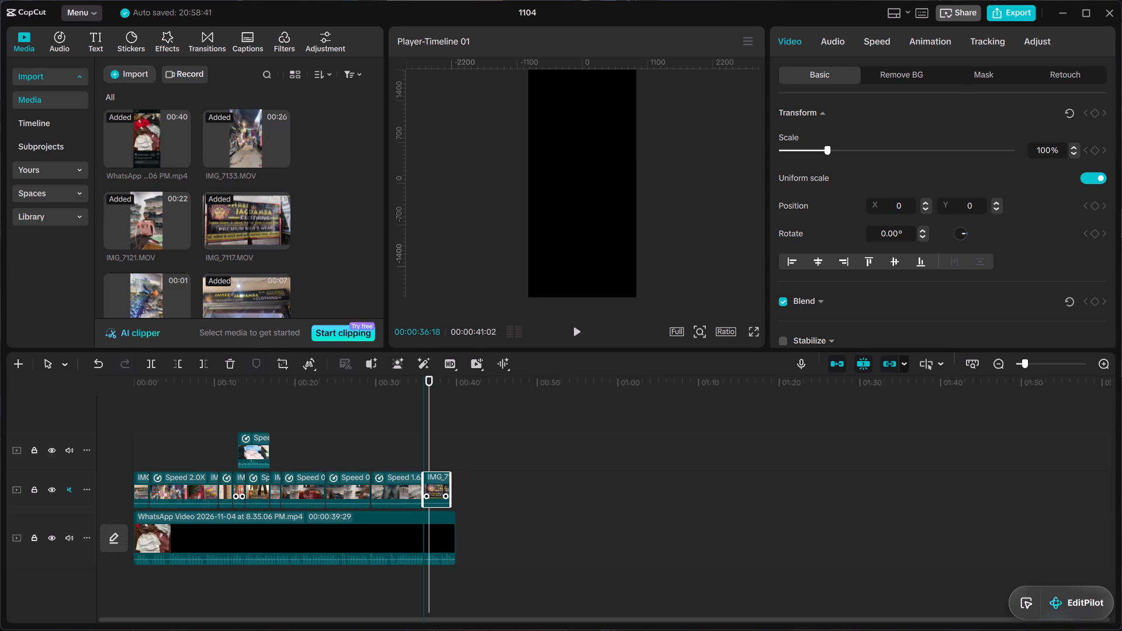
left_click_drag(435, 487, 436, 487)
left_click(452, 483)
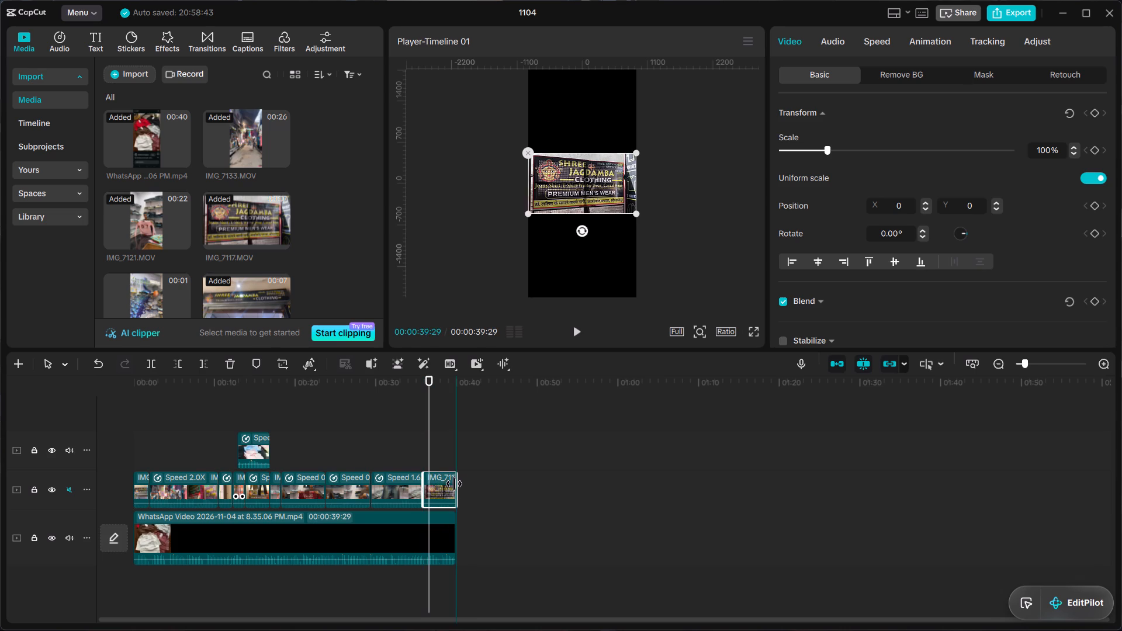
Play the ending from about 32 seconds, then review the whole edit from the start.
left_click(395, 442)
key("space")
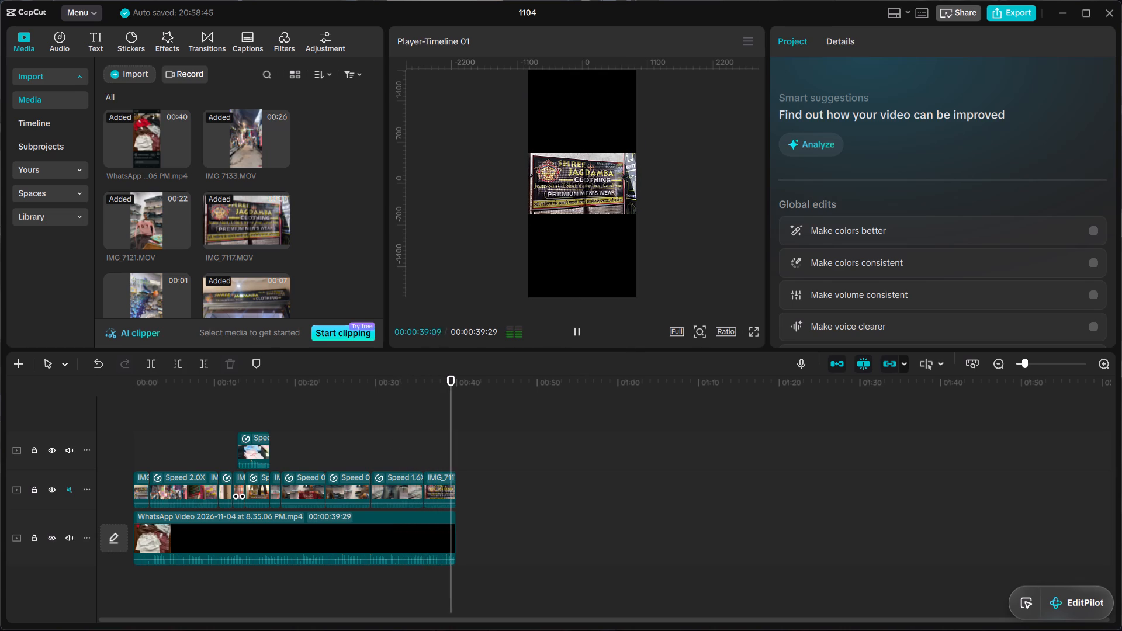
left_click(161, 415)
left_click_drag(161, 415, 112, 421)
key("space")
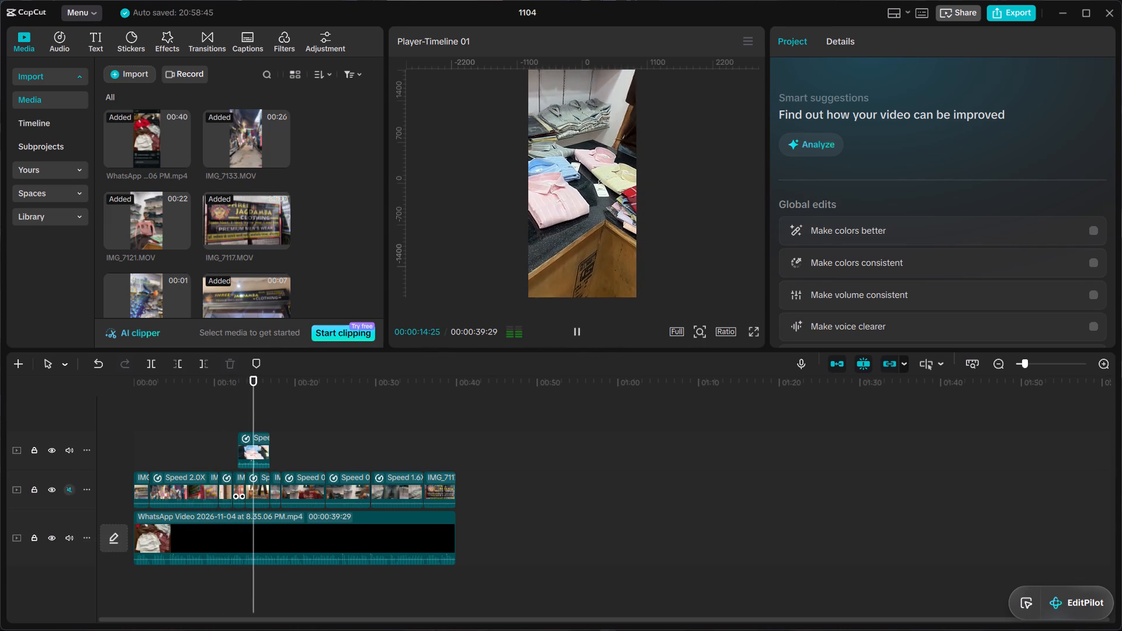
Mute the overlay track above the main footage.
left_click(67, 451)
Delete the overlay clip at about 13 to 17 seconds above the main footage.
left_click(259, 445)
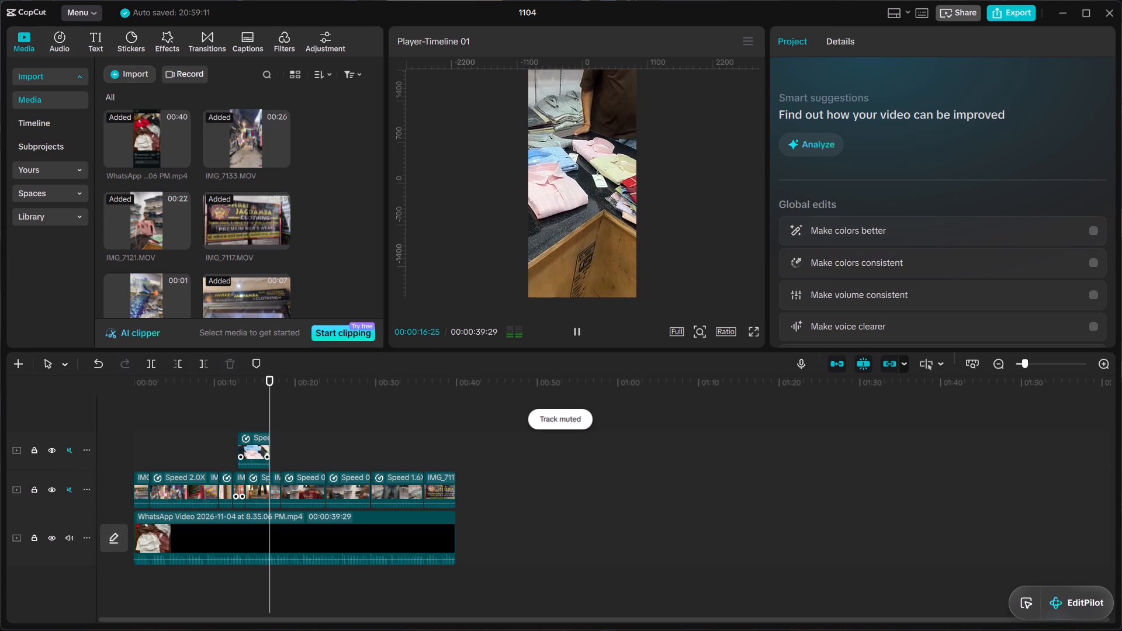
key("BackSpace")
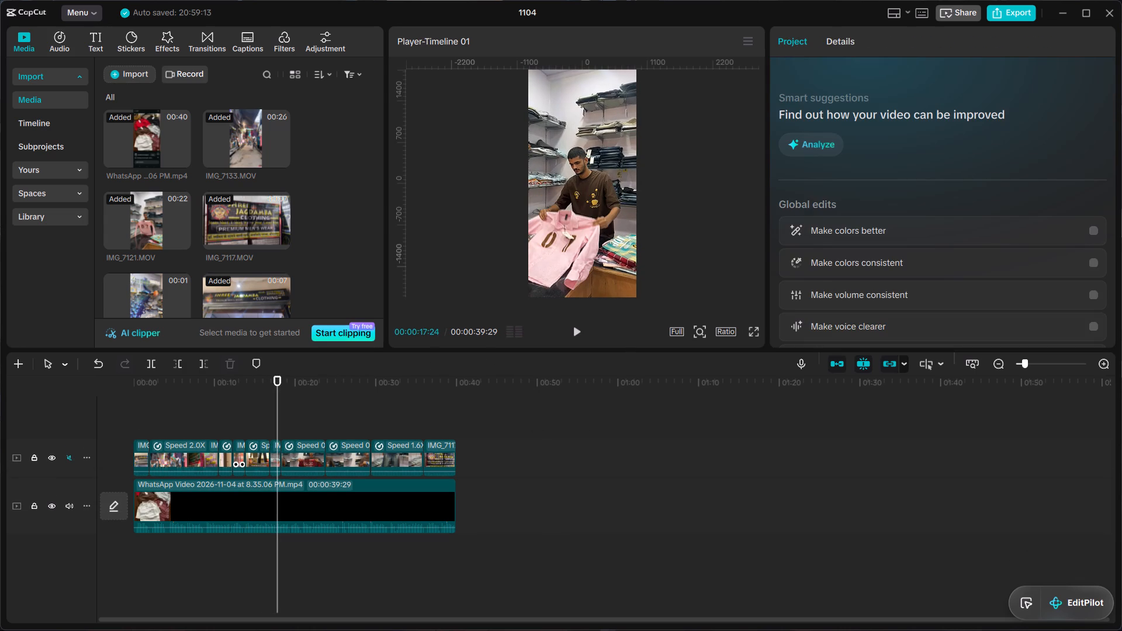
Play the edit from about 10 seconds to the closing shop sign shot, and return the playhead to the start.
left_click(215, 415)
key("b")
key("space")
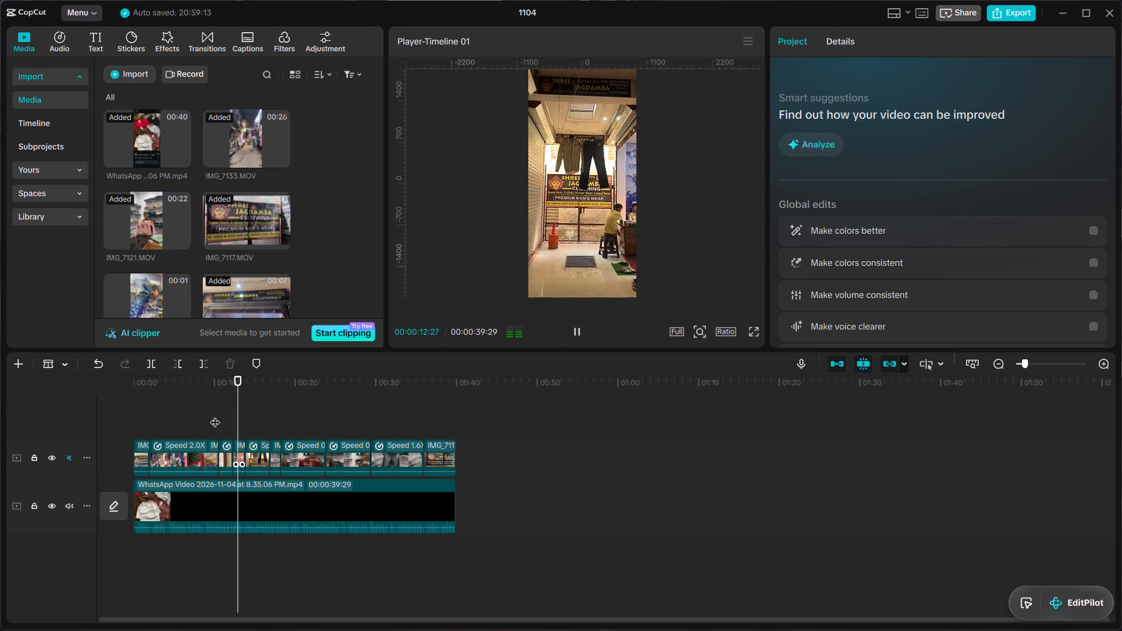
key("space")
key("space")
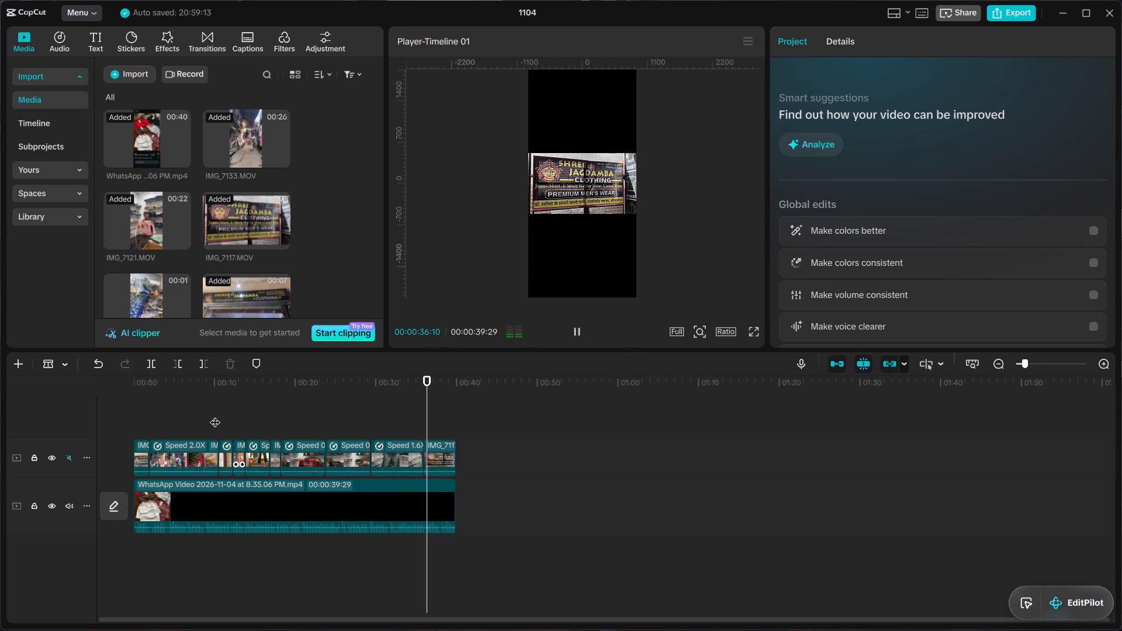
key("space")
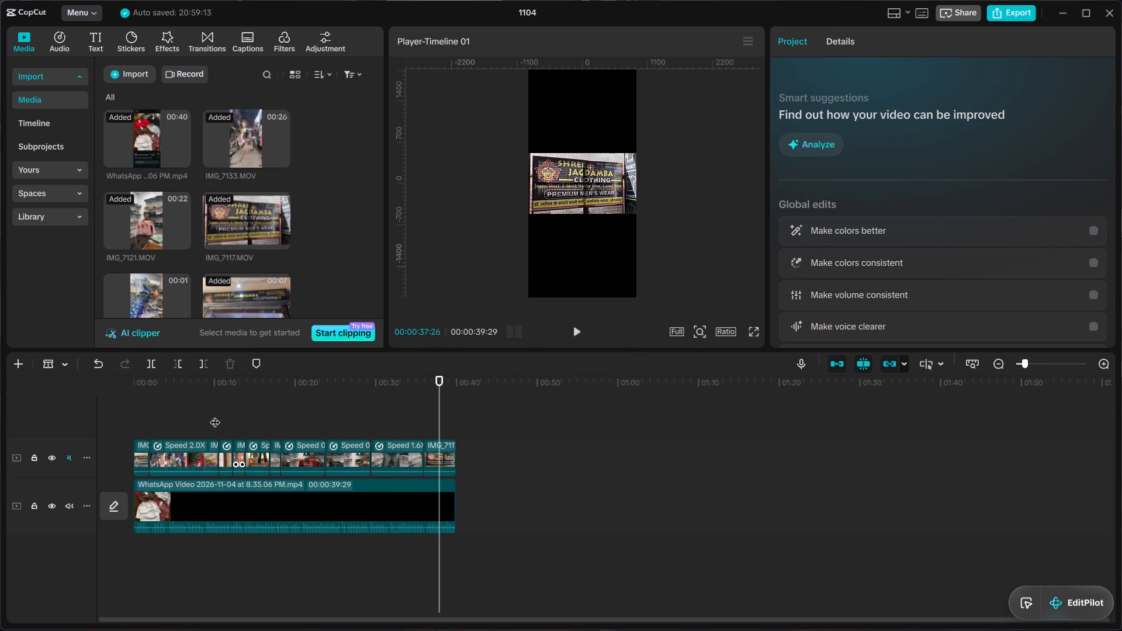
left_click(237, 409)
scroll(237, 408, "down", 1)
scroll(237, 408, "up", 1)
scroll(237, 408, "down", 1)
left_click(237, 408)
left_click_drag(237, 407, 206, 413)
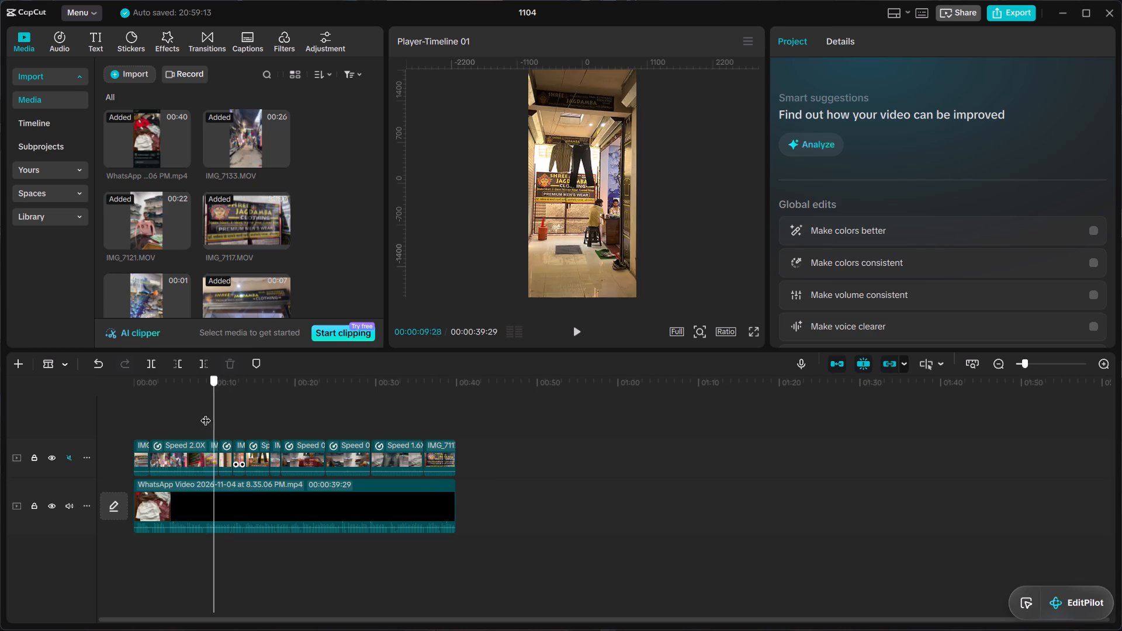
left_click_drag(206, 413, 128, 436)
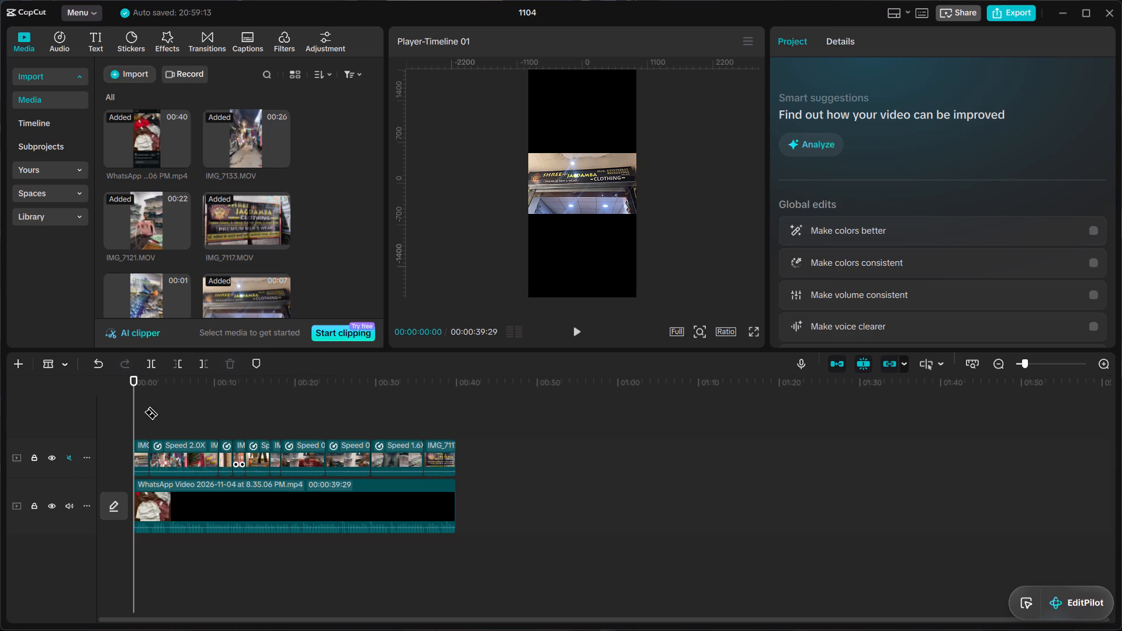
Switch the timeline back to the selection tool and keep the playhead at 00:00:00:00.
left_click(64, 363)
left_click(74, 387)
left_click_drag(136, 390, 136, 389)
left_click_drag(136, 389, 0, 475)
Maximise the editor window and skim the timeline from the start to about 38 seconds and back.
left_click(1085, 15)
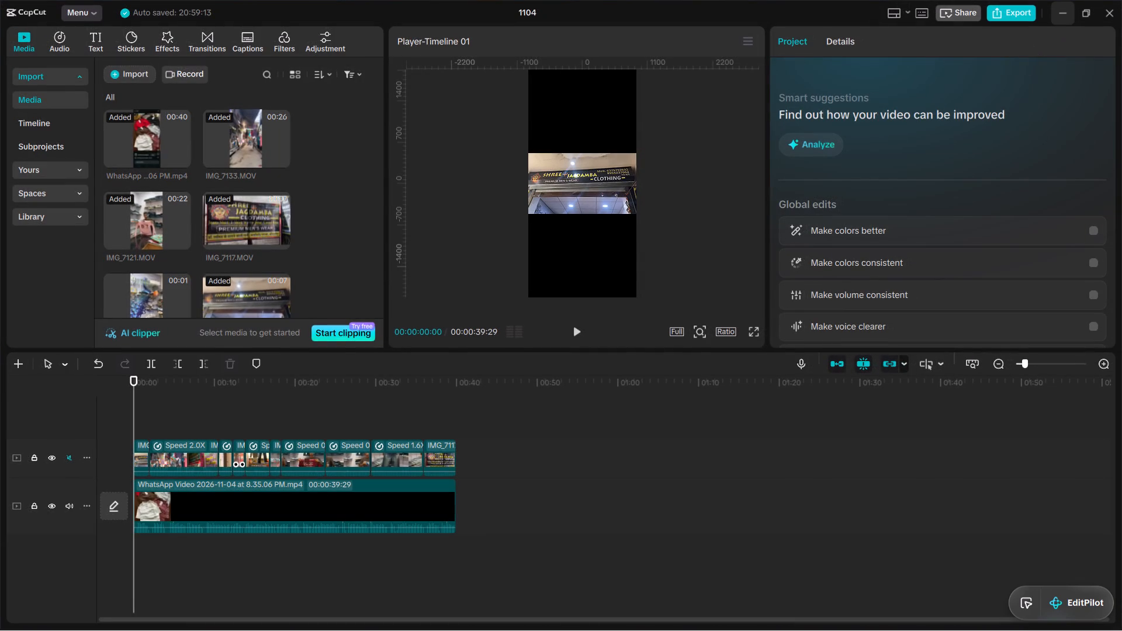
left_click(244, 409)
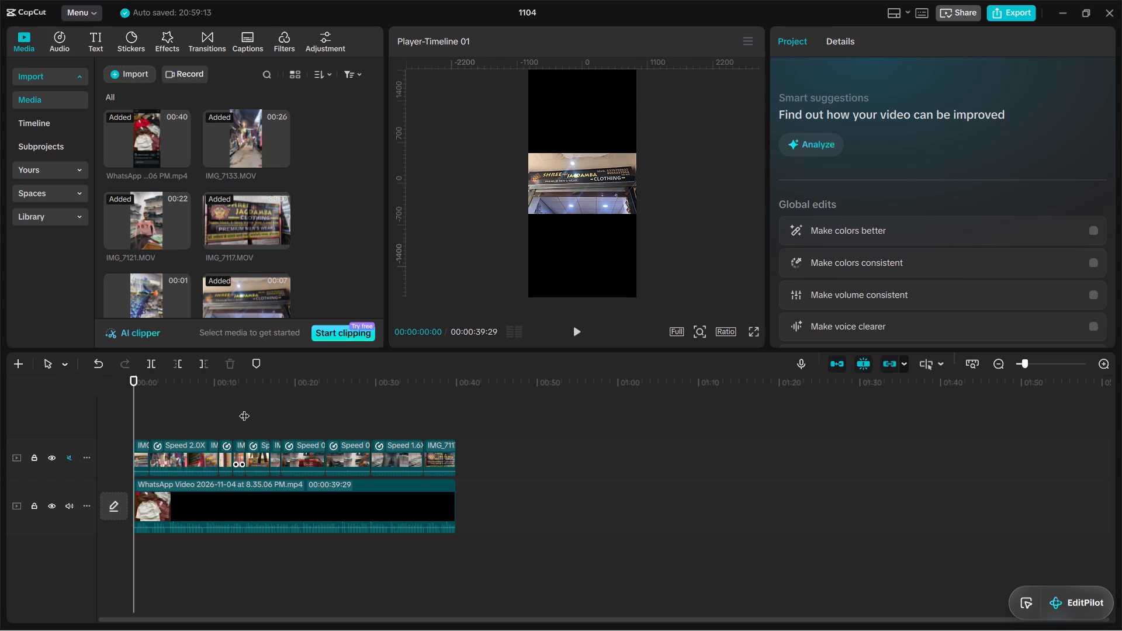
left_click_drag(244, 408, 441, 457)
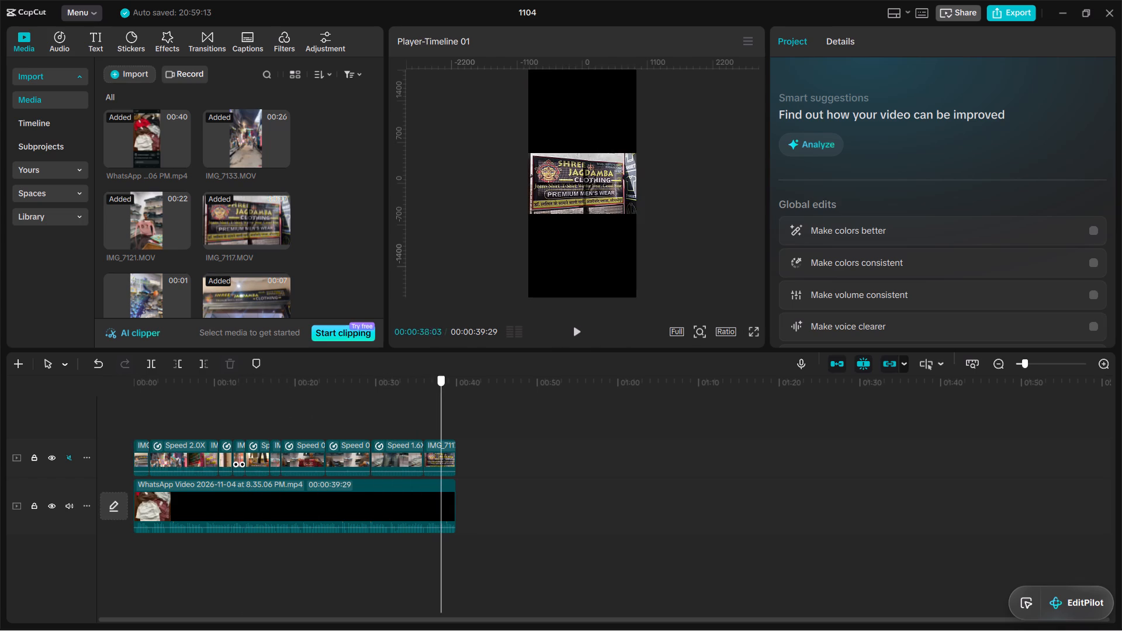
left_click_drag(441, 457, 67, 407)
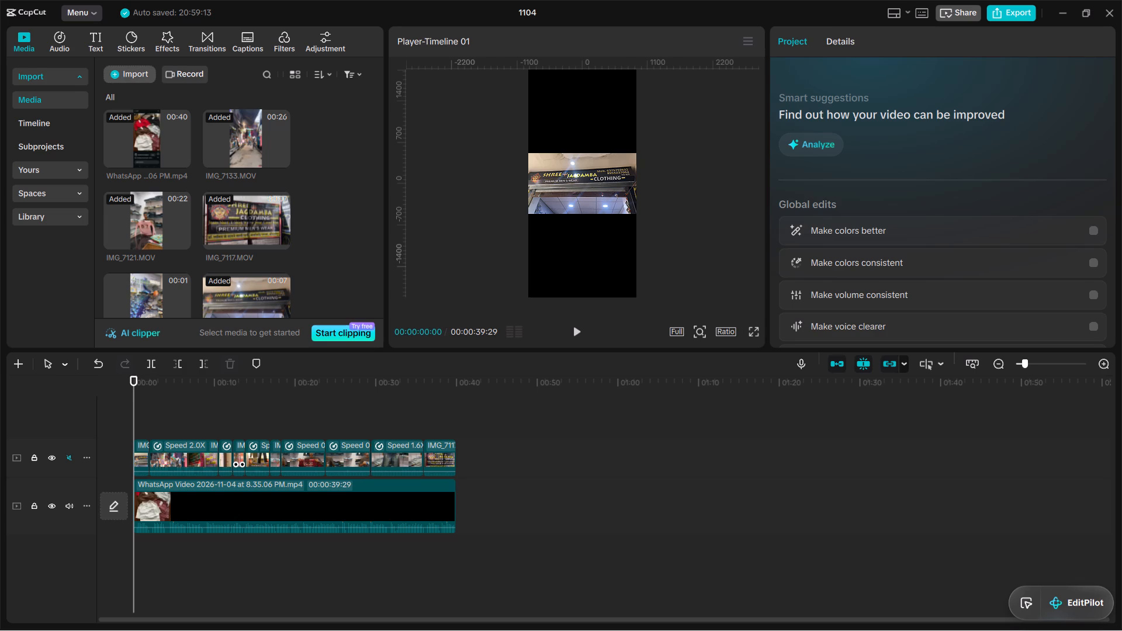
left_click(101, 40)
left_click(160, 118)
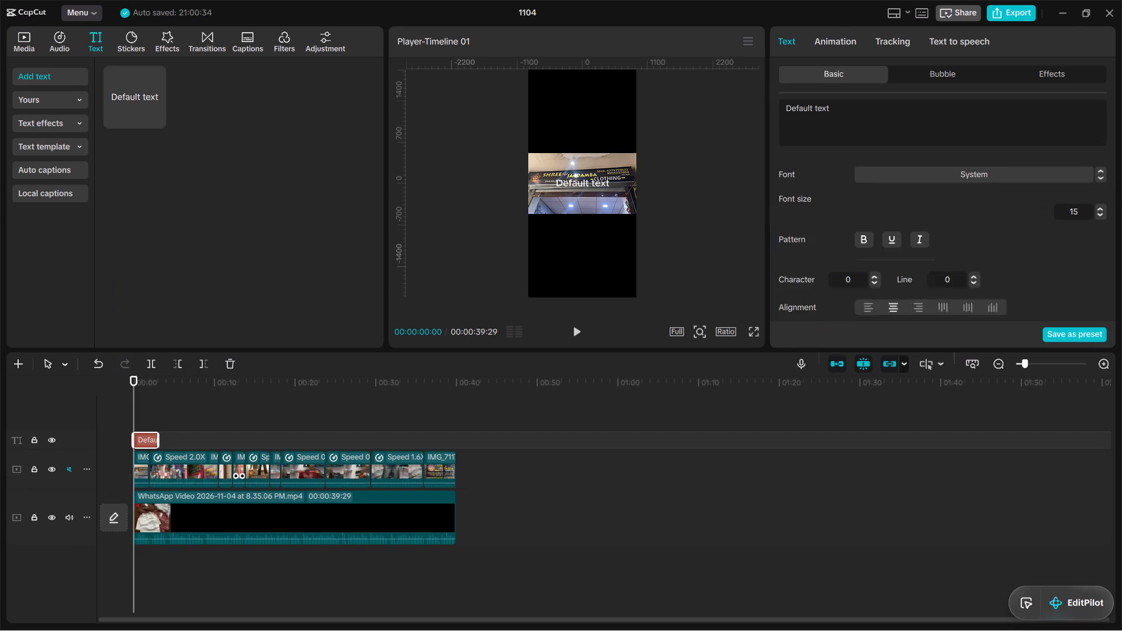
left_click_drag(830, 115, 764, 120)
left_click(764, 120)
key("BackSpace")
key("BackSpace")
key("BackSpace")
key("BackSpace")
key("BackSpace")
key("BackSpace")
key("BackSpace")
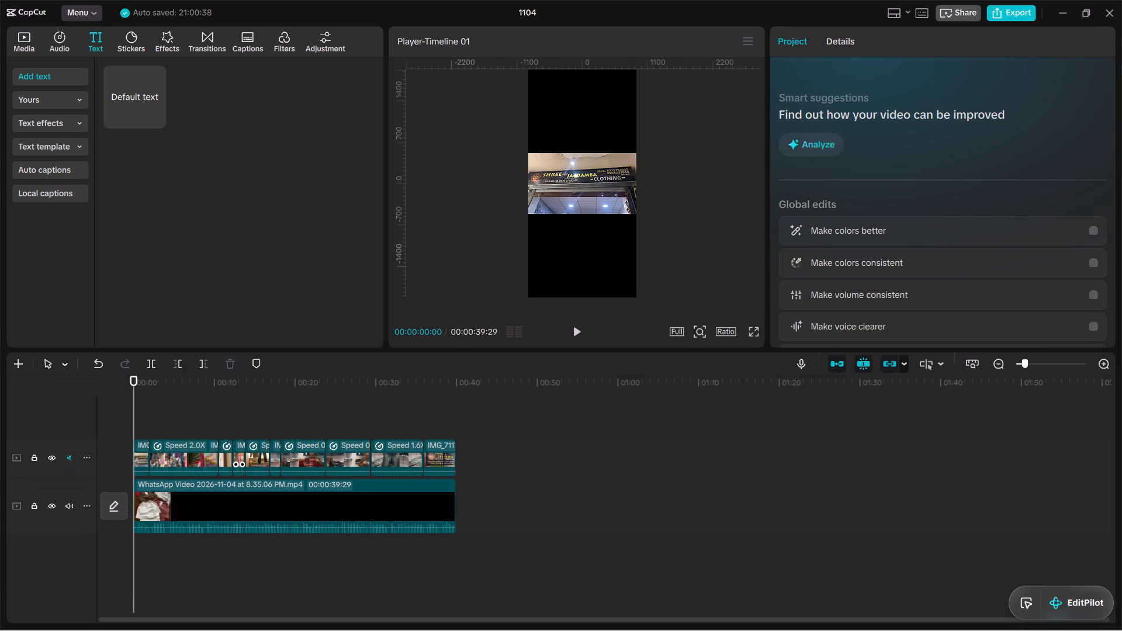
Add a default text at the start of the timeline and replace its wording with "Shrimadhopur".
scroll(818, 104, "up", 1)
left_click(158, 116)
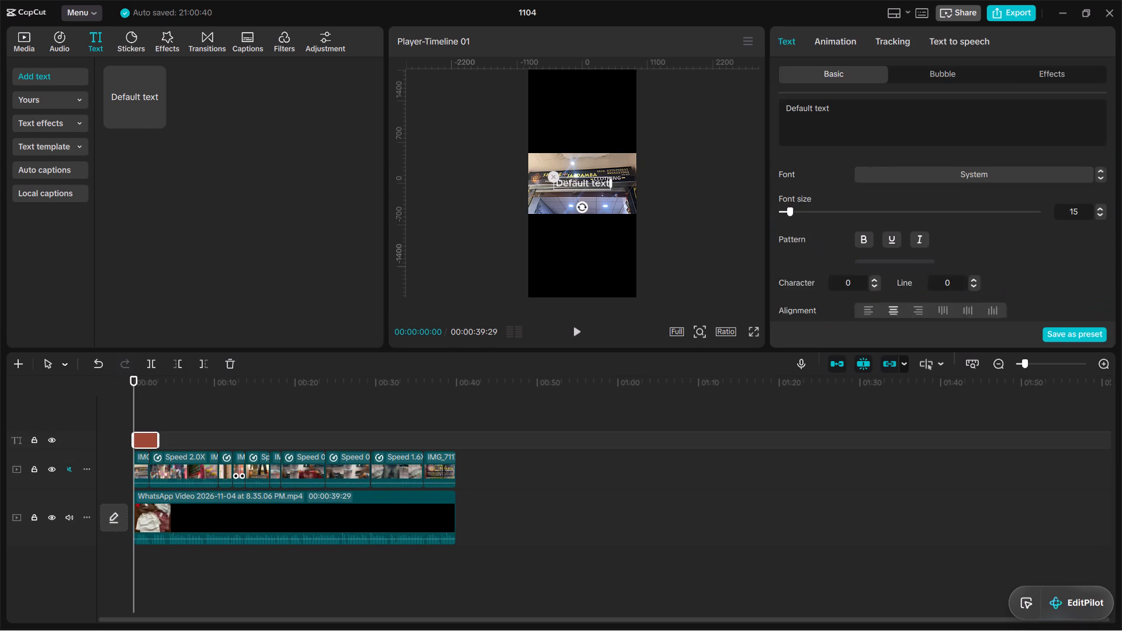
left_click(849, 108)
key("BackSpace")
key("BackSpace")
key("BackSpace")
key("BackSpace")
key("BackSpace")
key("BackSpace")
key("BackSpace")
key("BackSpace")
key("BackSpace")
key("BackSpace")
key("BackSpace")
key("BackSpace")
key("BackSpace")
key("BackSpace")
key("BackSpace")
key("BackSpace")
key("BackSpace")
key("BackSpace")
key("BackSpace")
key("BackSpace")
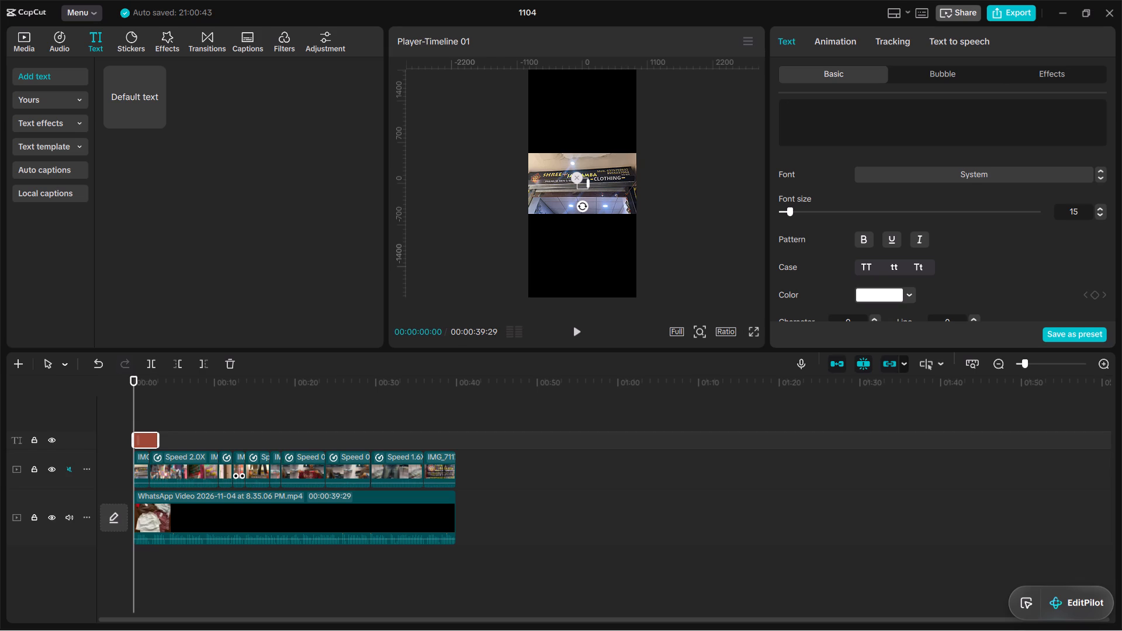
key("s")
type("HRI")
key("BackSpace")
key("BackSpace")
key("BackSpace")
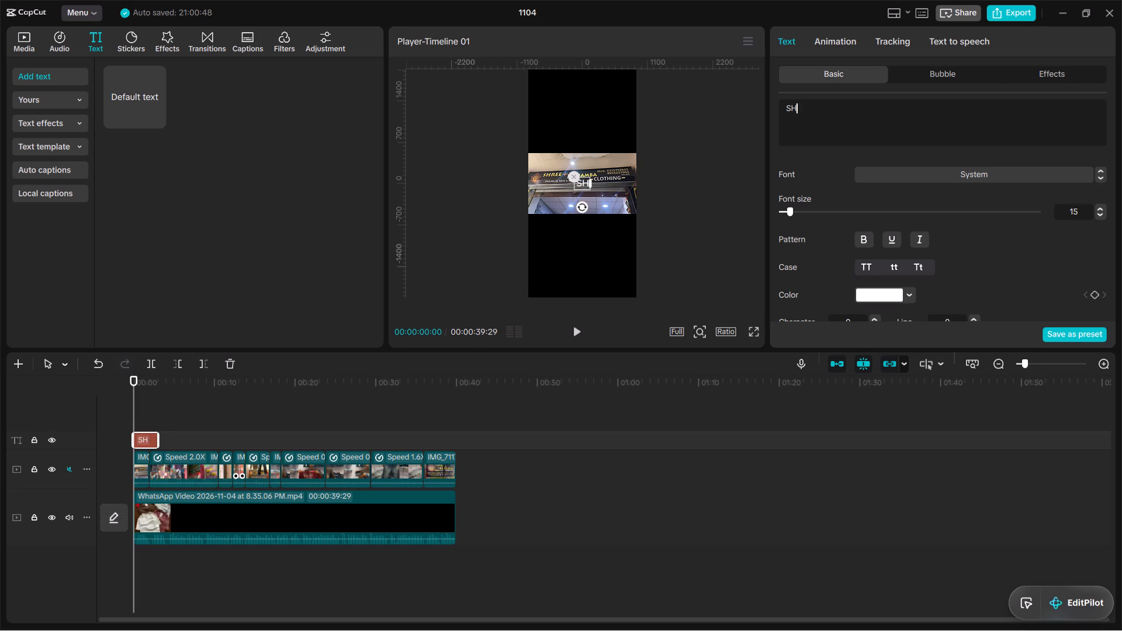
type("hrimadhopur")
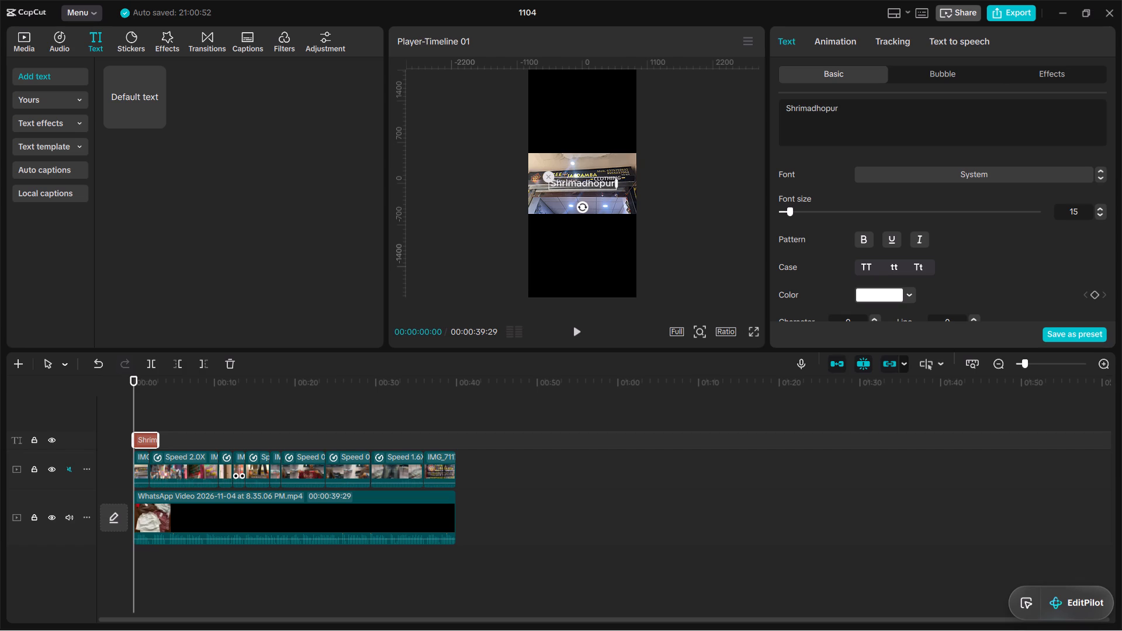
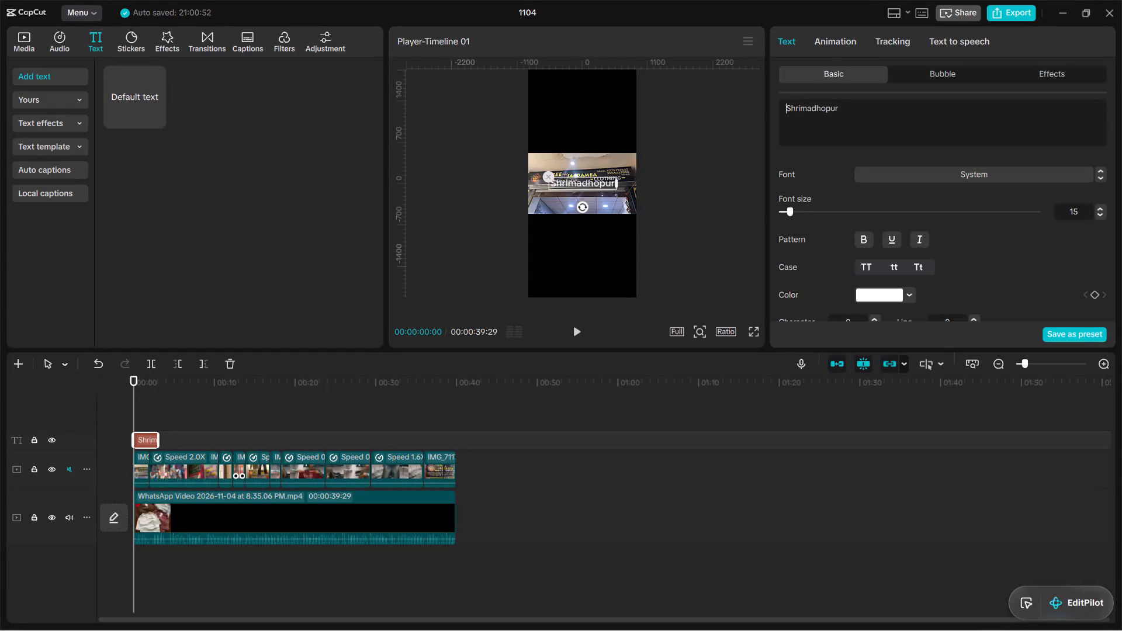
Paste a pink pin emoji in front of "Shrimadhopur" in the title text.
key("ctrl+v")
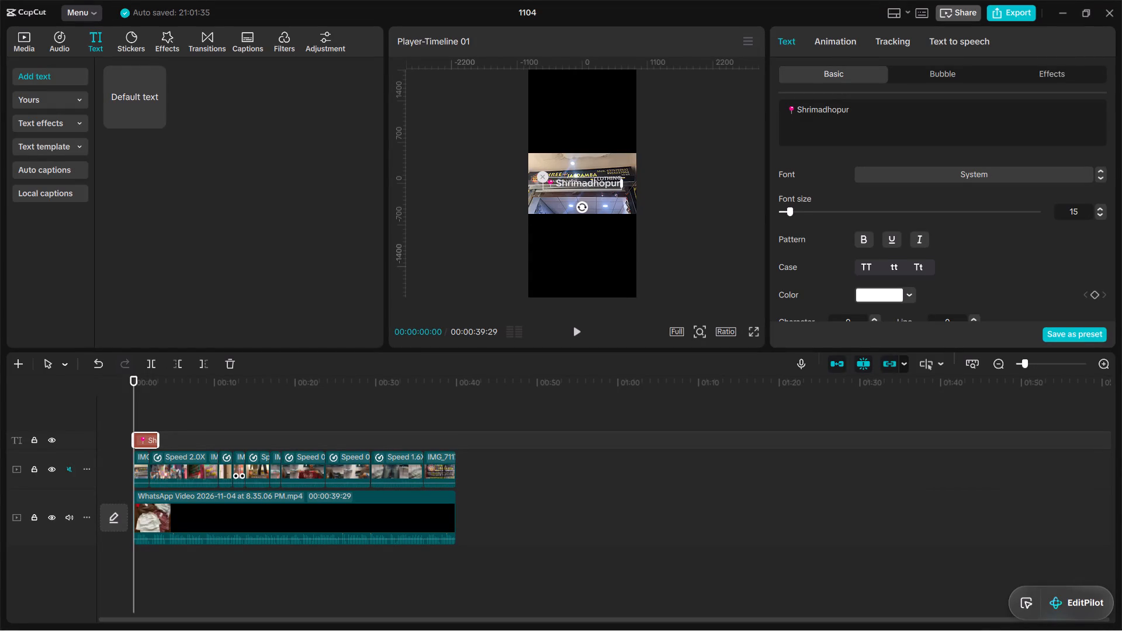
Move the title up into the black area above the shop sign footage, keeping it horizontally centred.
left_click_drag(602, 184, 602, 95)
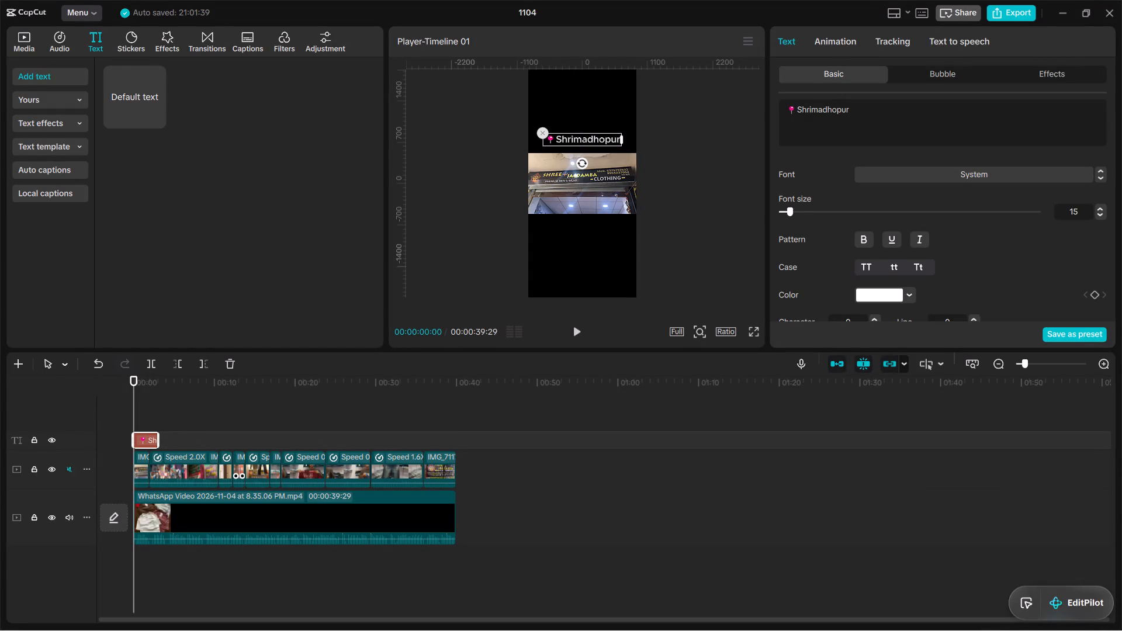
left_click_drag(587, 141, 588, 98)
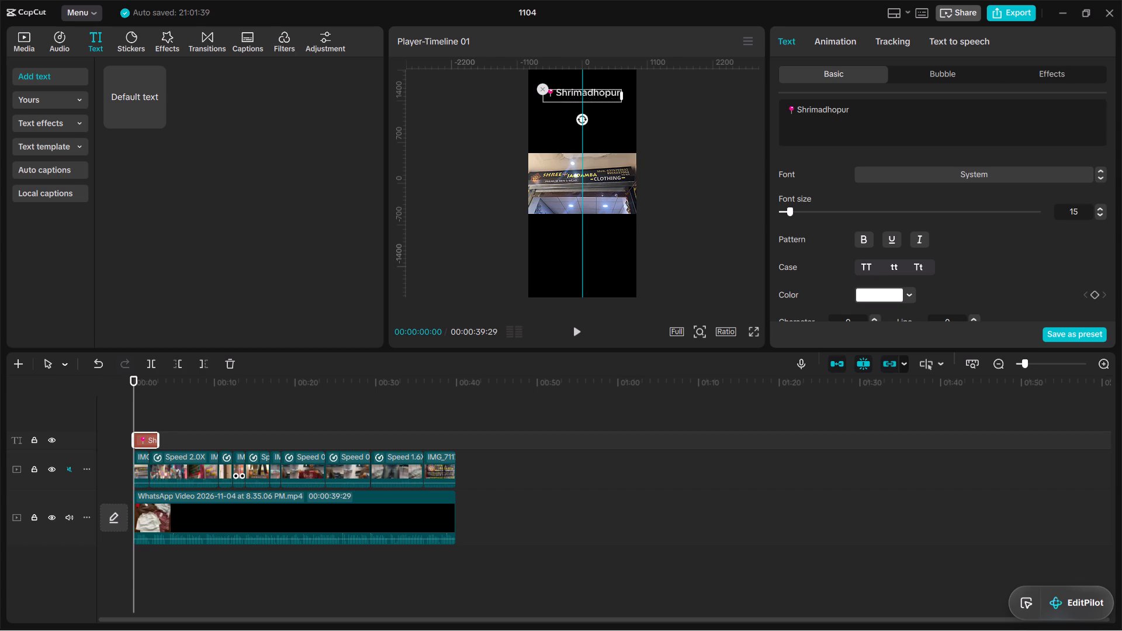
left_click_drag(588, 98, 590, 104)
Set the project's aspect ratio to 9:16.
left_click(721, 326)
left_click(725, 337)
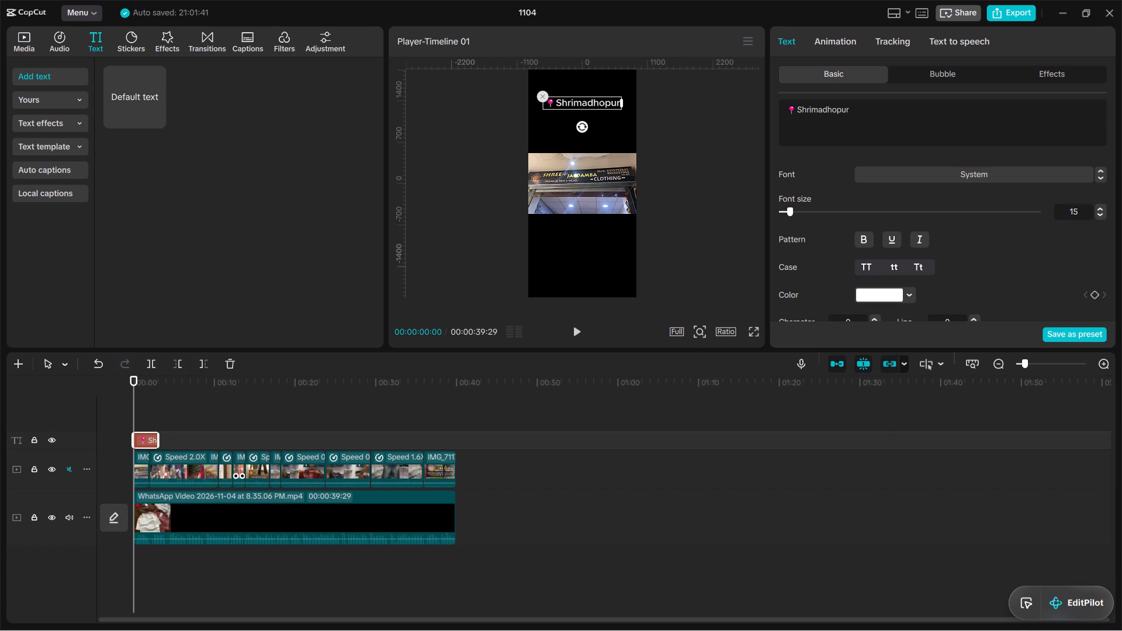
double_click(726, 332)
left_click(764, 482)
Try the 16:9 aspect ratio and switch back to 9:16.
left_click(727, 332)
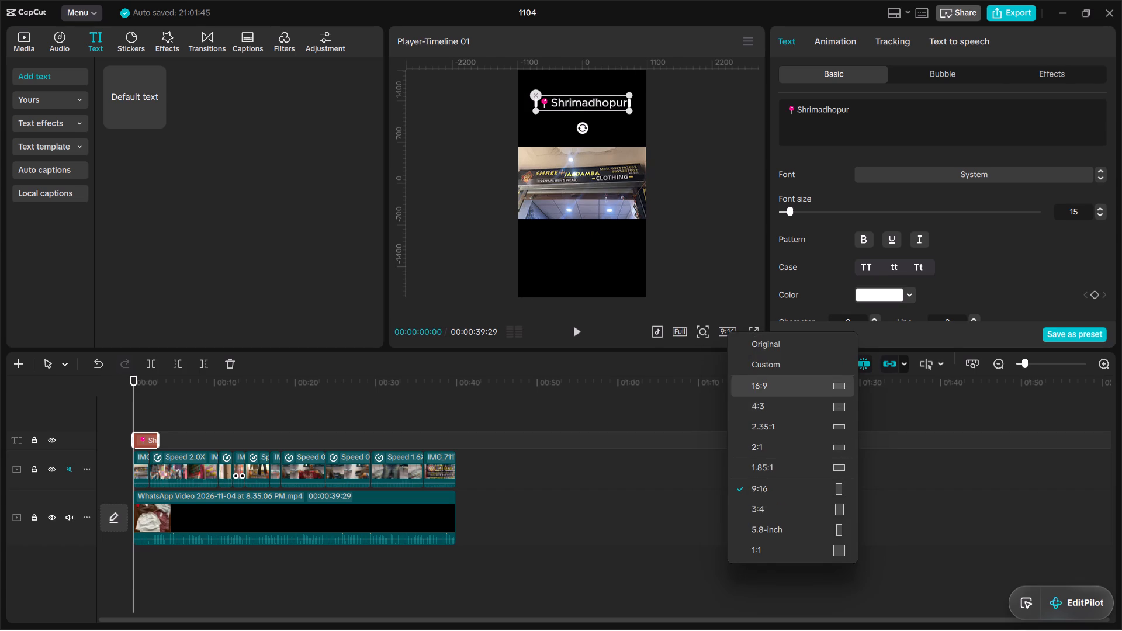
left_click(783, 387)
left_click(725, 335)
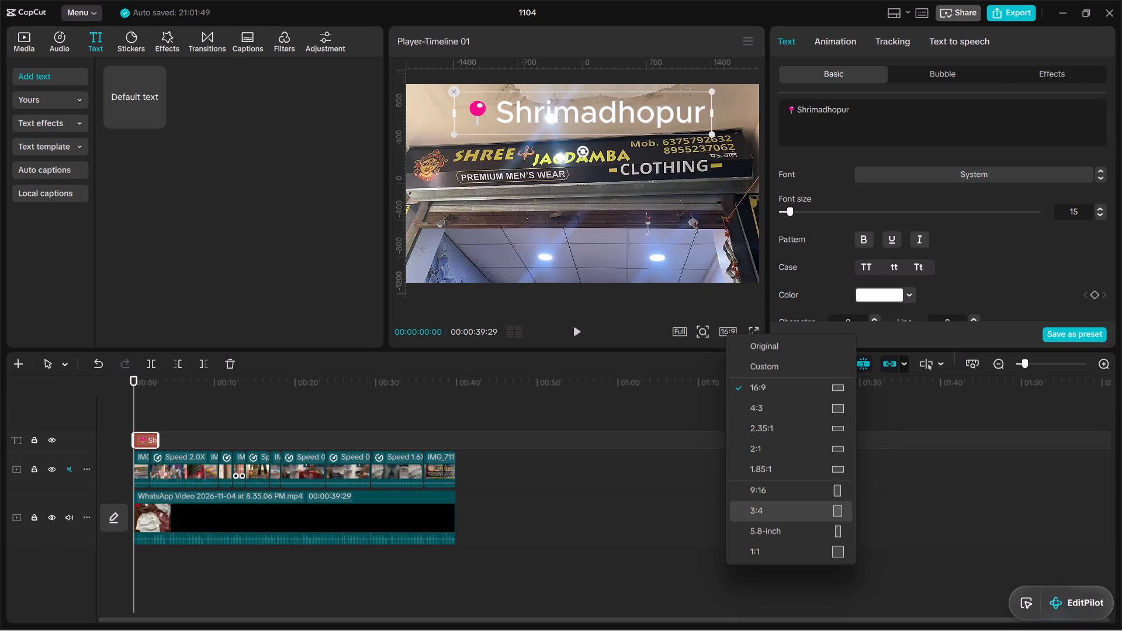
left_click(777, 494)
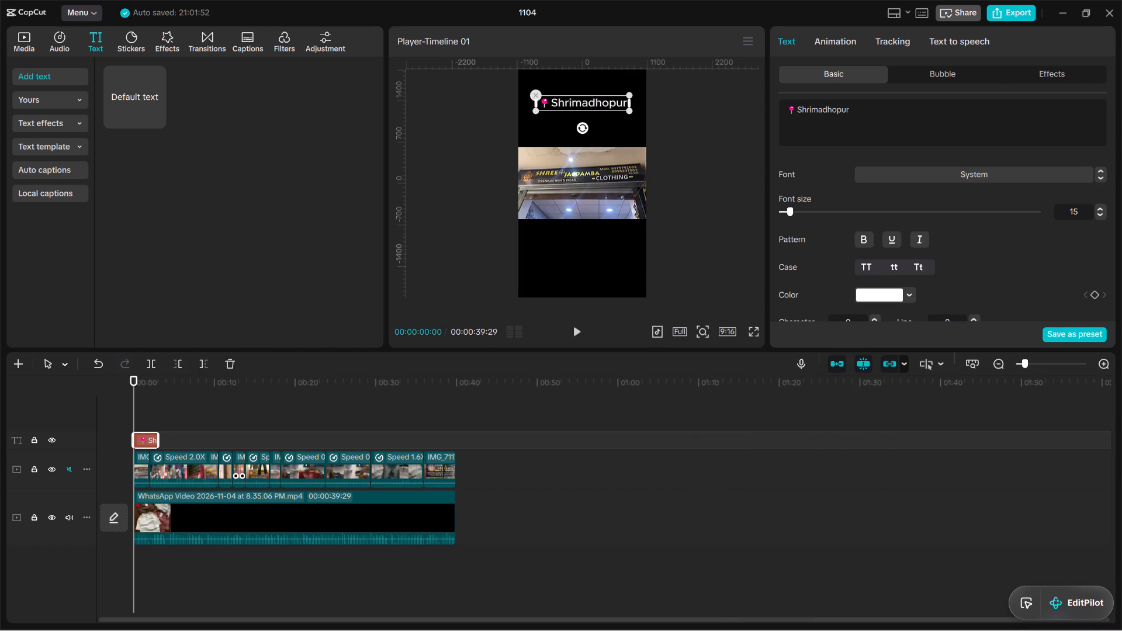
Overlay the Instagram Reels social media preview on the player.
left_click(657, 332)
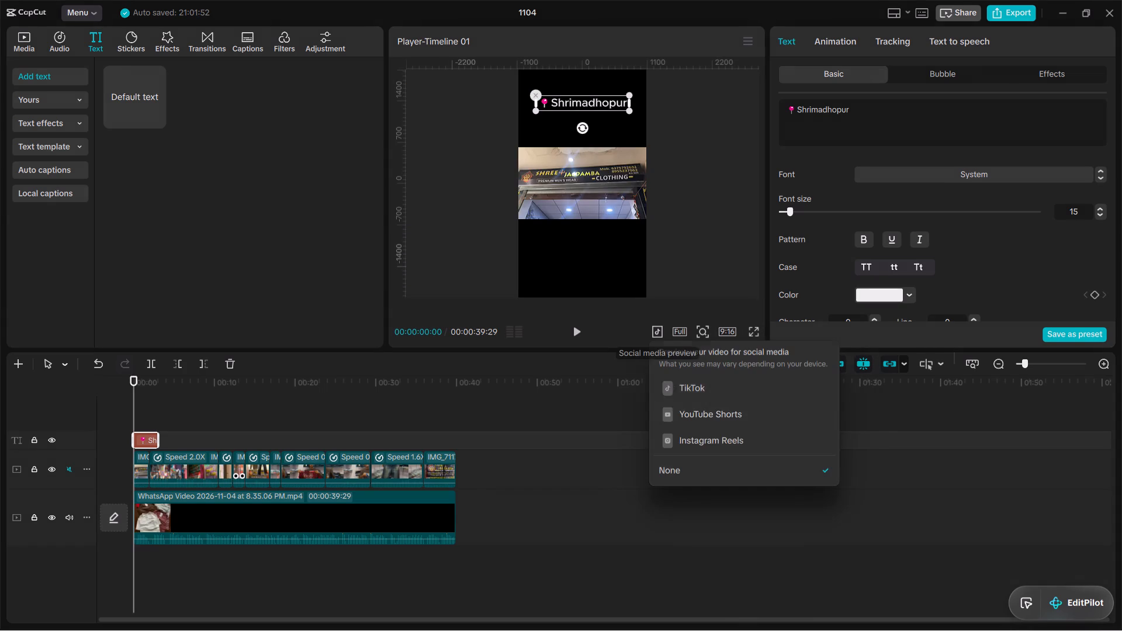
left_click(721, 447)
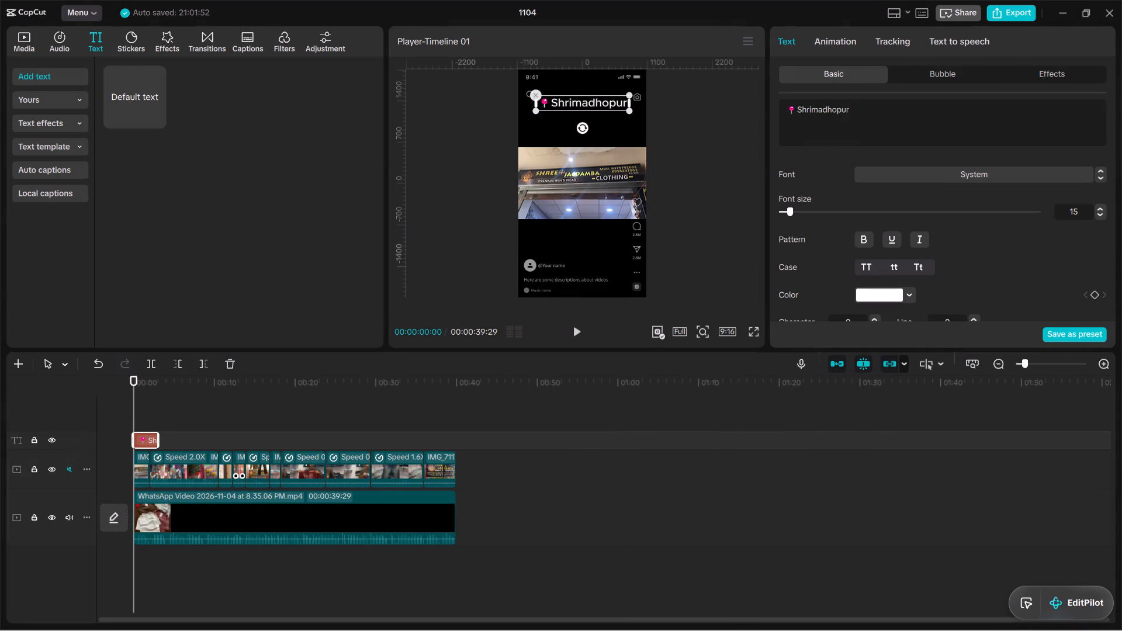
Shrink the title and raise it to sit between the Reels overlay's search and camera symbols, checking it in full screen.
left_click_drag(629, 112, 602, 114)
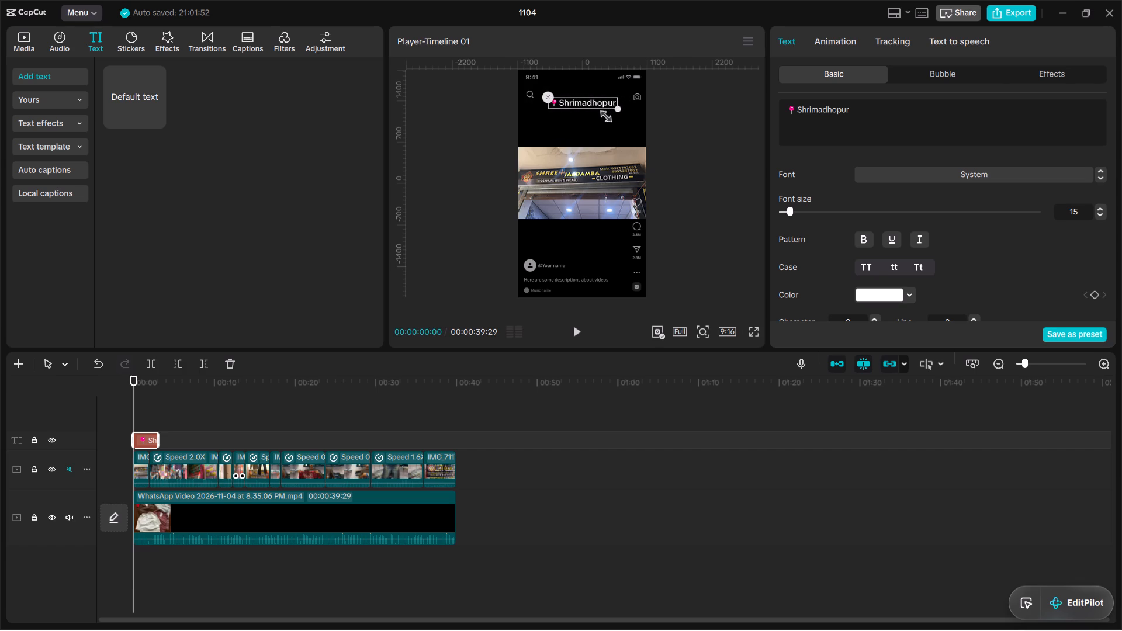
left_click_drag(602, 114, 602, 114)
left_click(597, 100)
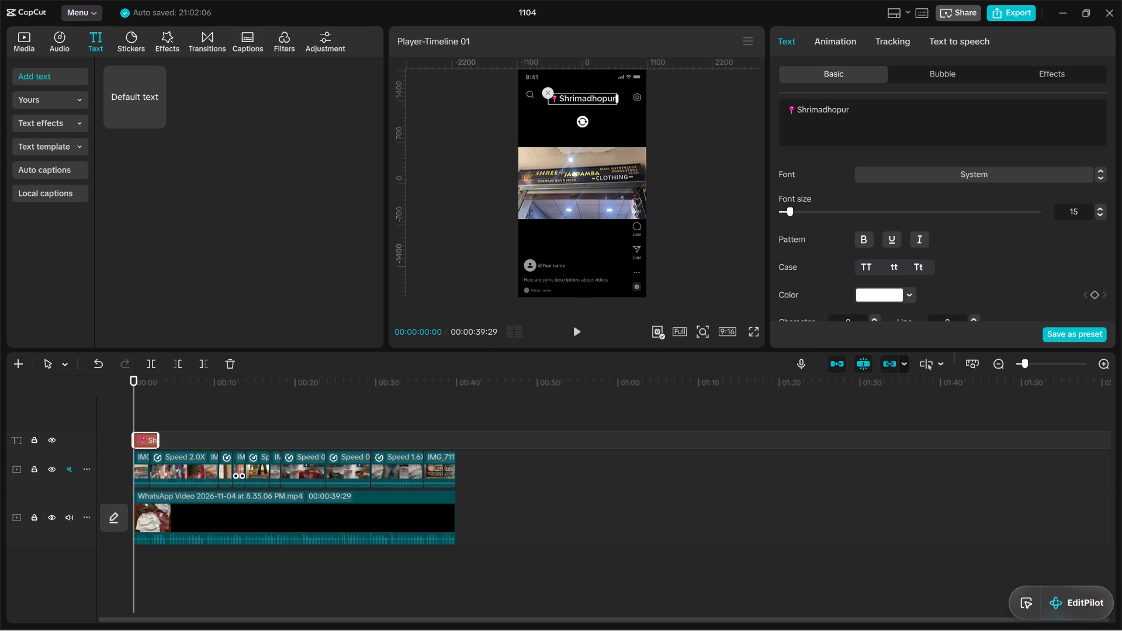
left_click(750, 331)
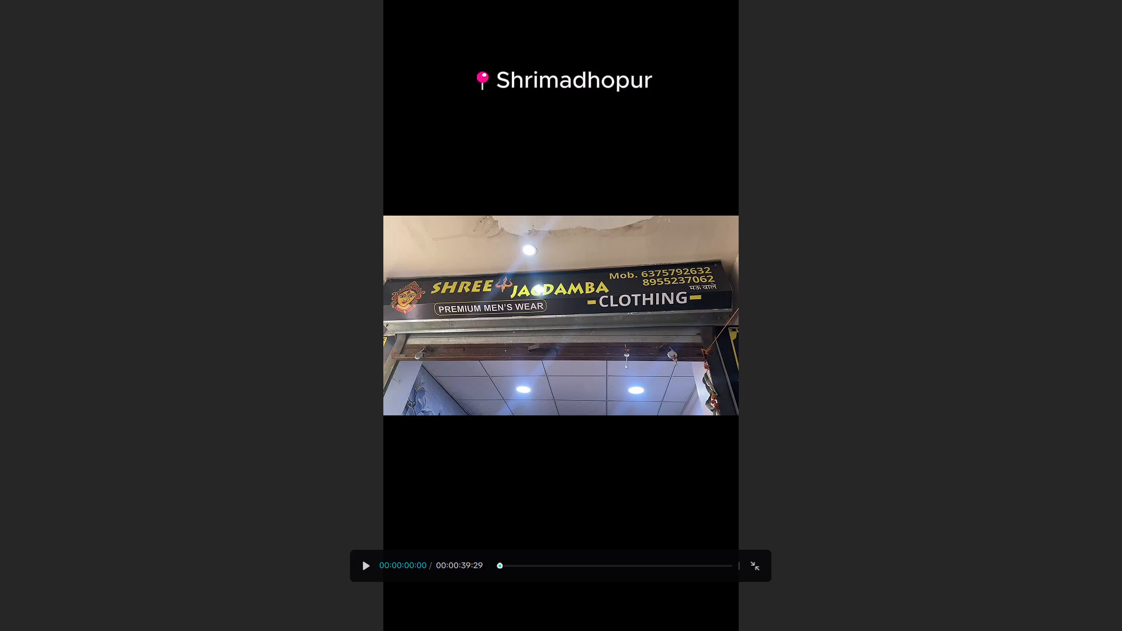
left_click(754, 566)
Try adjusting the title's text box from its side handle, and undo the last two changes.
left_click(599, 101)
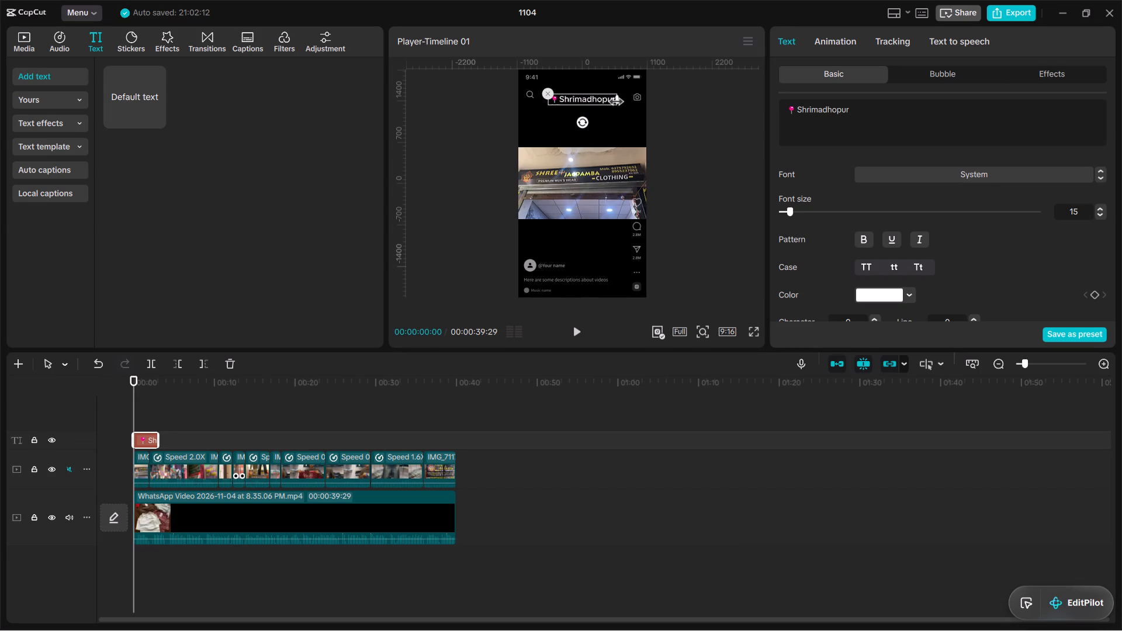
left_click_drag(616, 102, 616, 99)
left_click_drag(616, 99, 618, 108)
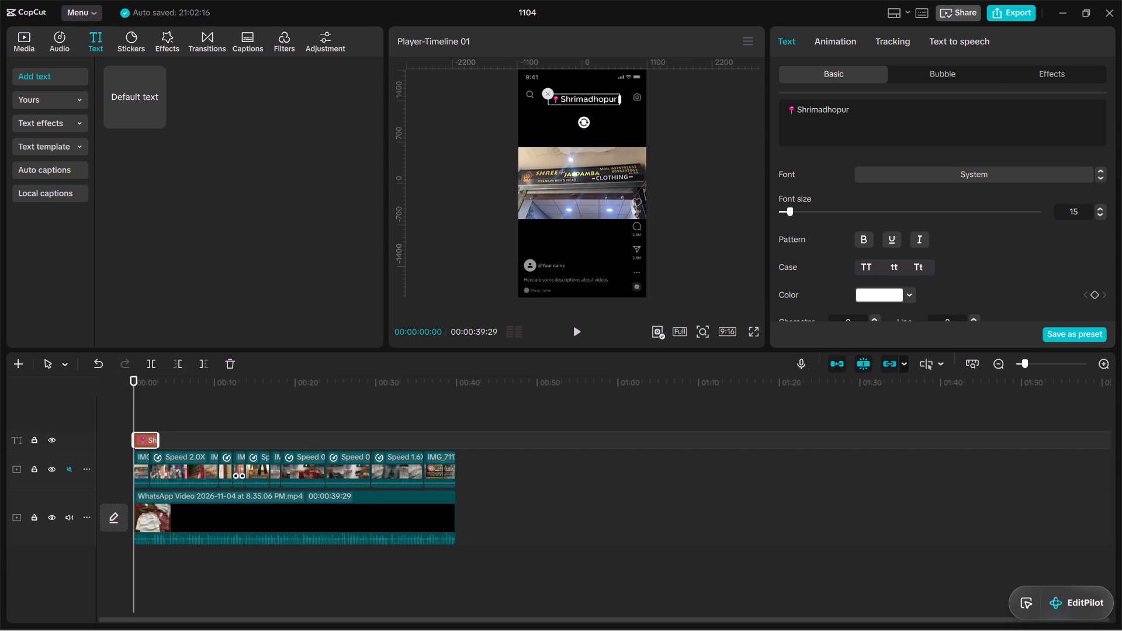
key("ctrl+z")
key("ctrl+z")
Reduce the Shrimadhopur title's font size to 12 and check it in the full-screen preview.
left_click(586, 98)
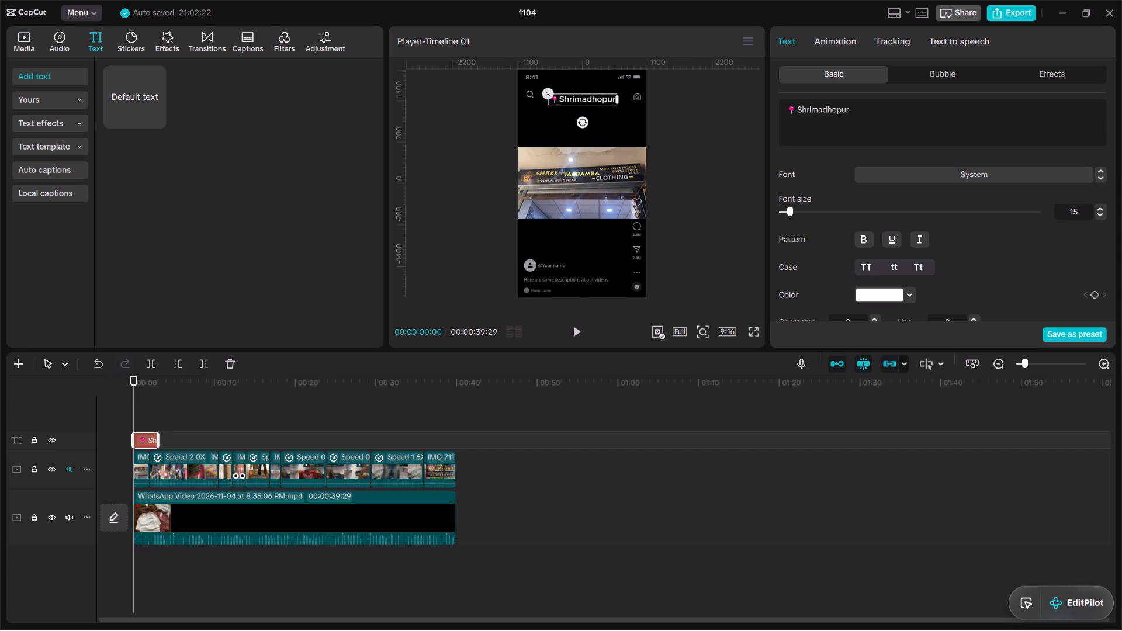
double_click(1100, 214)
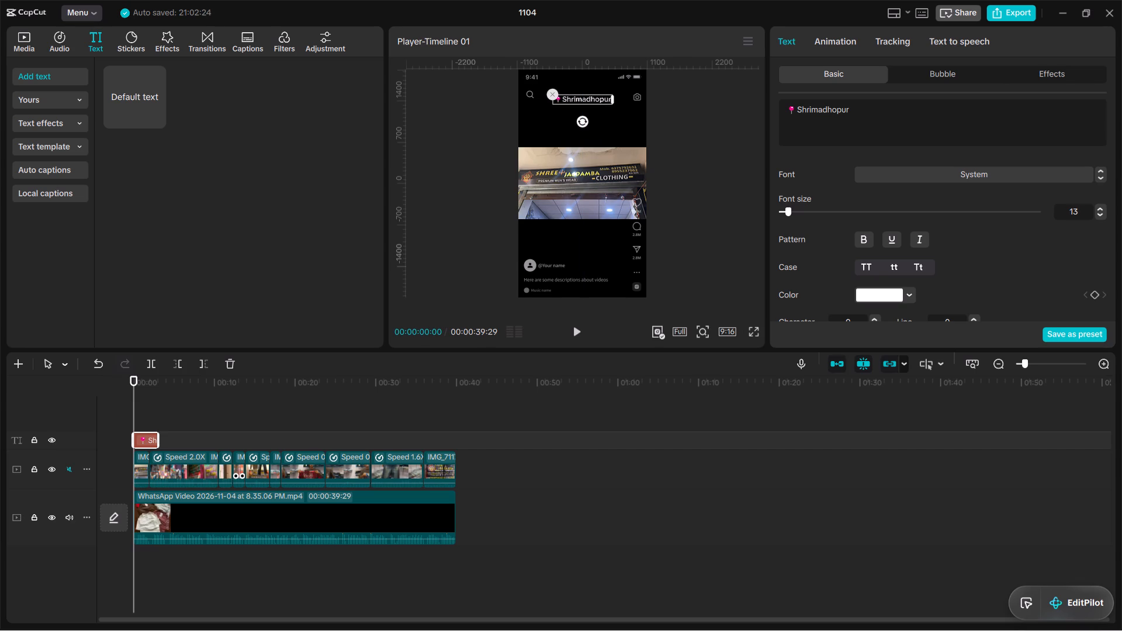
left_click(1099, 214)
left_click(758, 329)
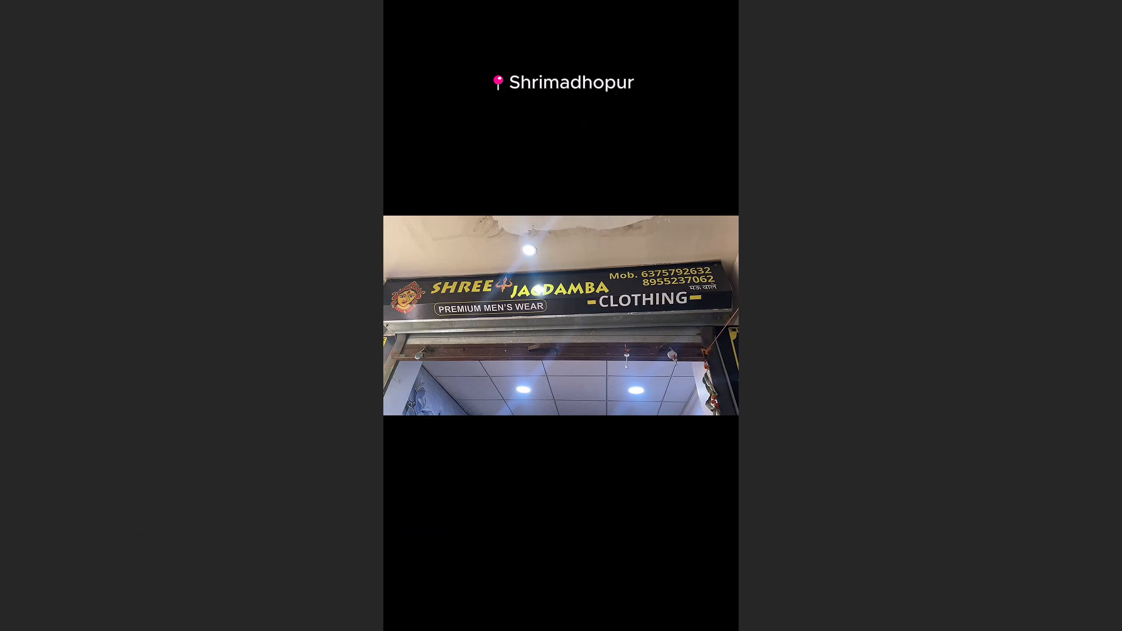
left_click(782, 567)
left_click(754, 568)
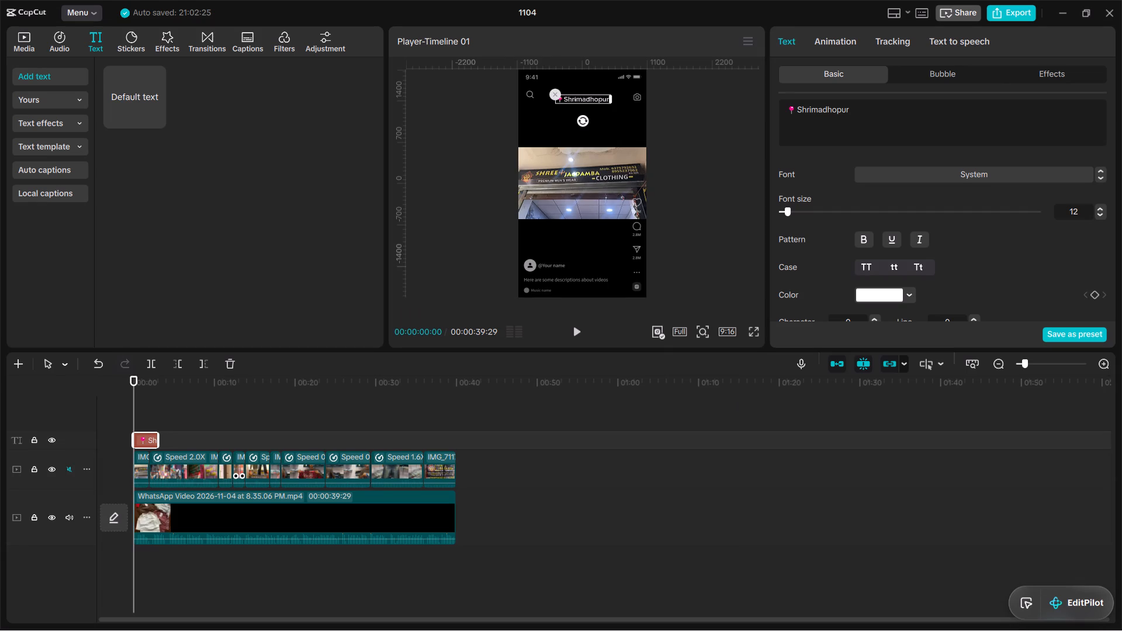
Nudge the title slightly higher and check the video in full screen, skimming to about 5 seconds and back to the start.
left_click(581, 100)
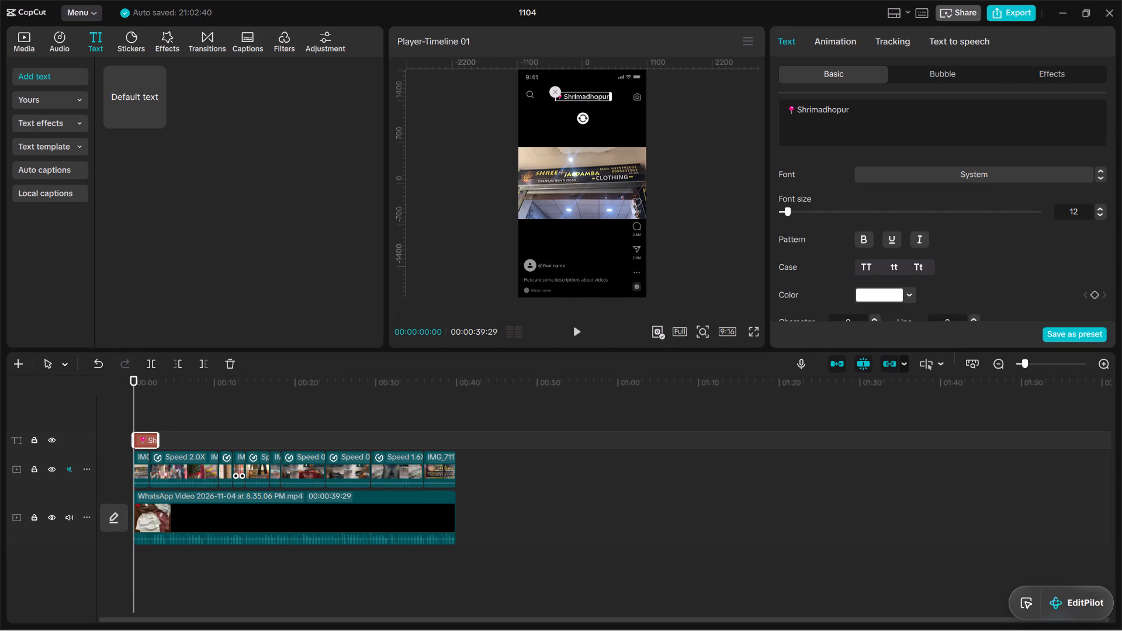
left_click(756, 330)
left_click_drag(499, 568, 535, 572)
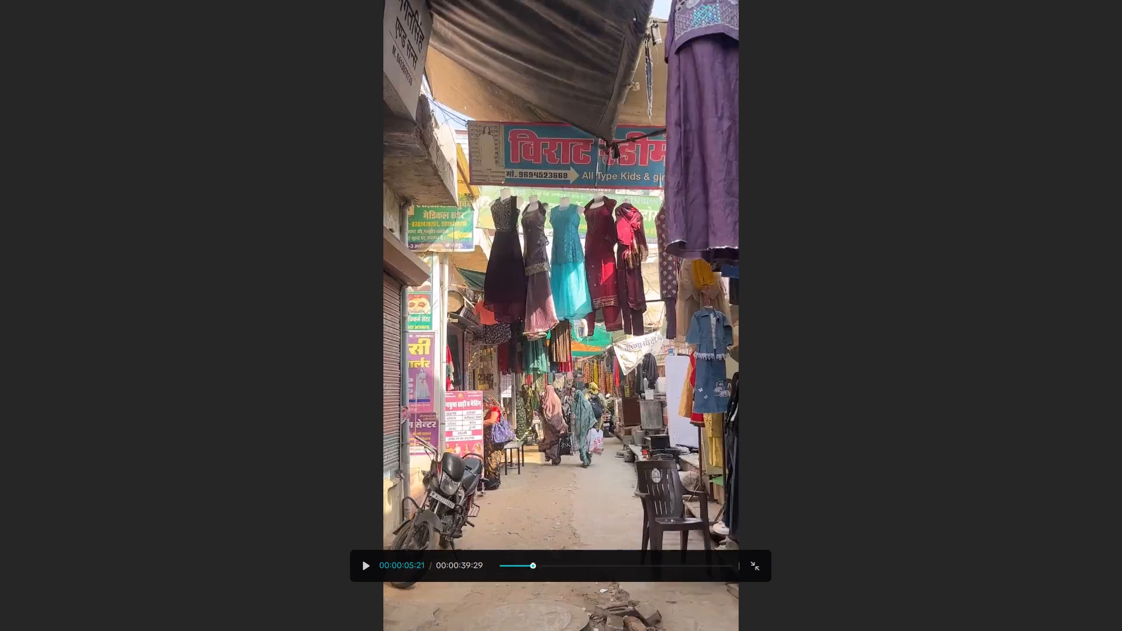
left_click_drag(535, 572, 476, 562)
left_click(756, 568)
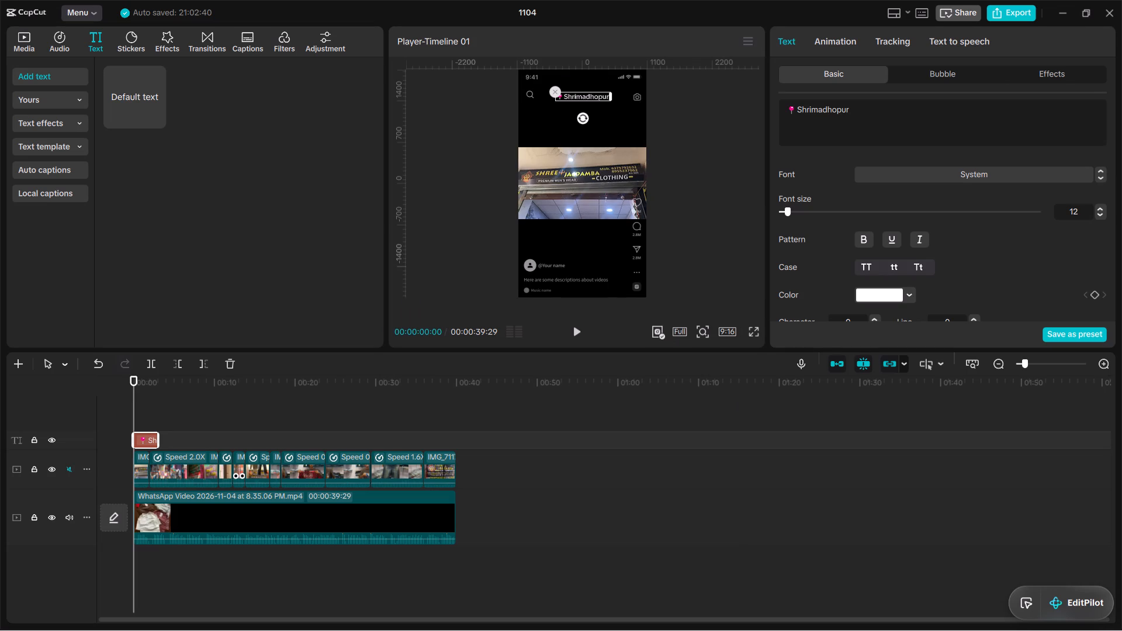
Open the export settings for the 1104 project and cancel without exporting.
left_click(1026, 18)
left_click(785, 530)
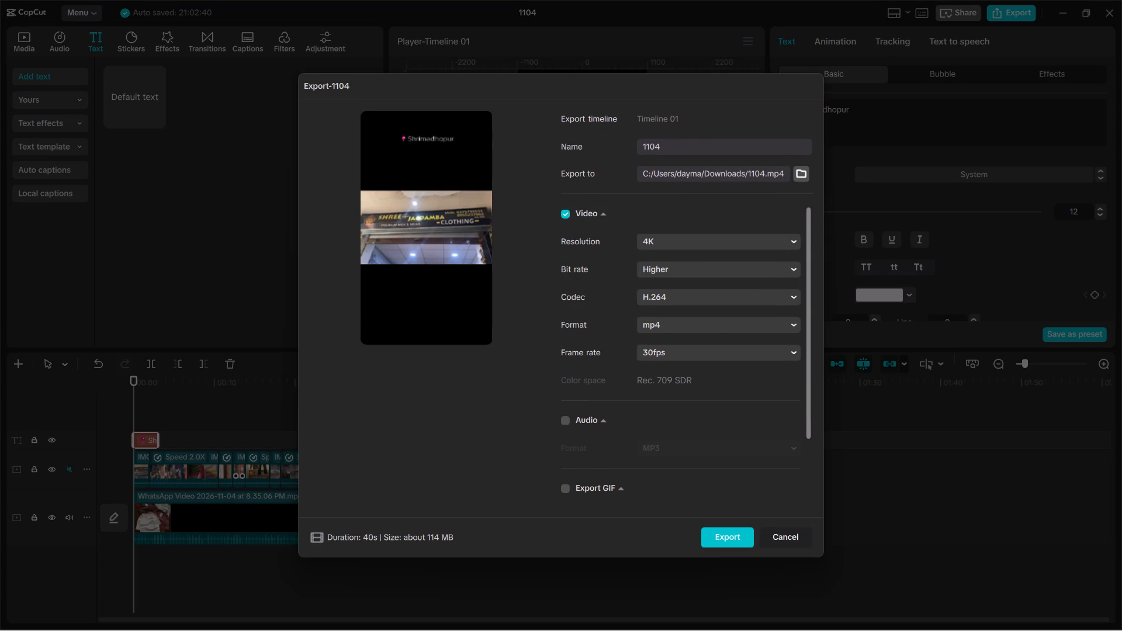
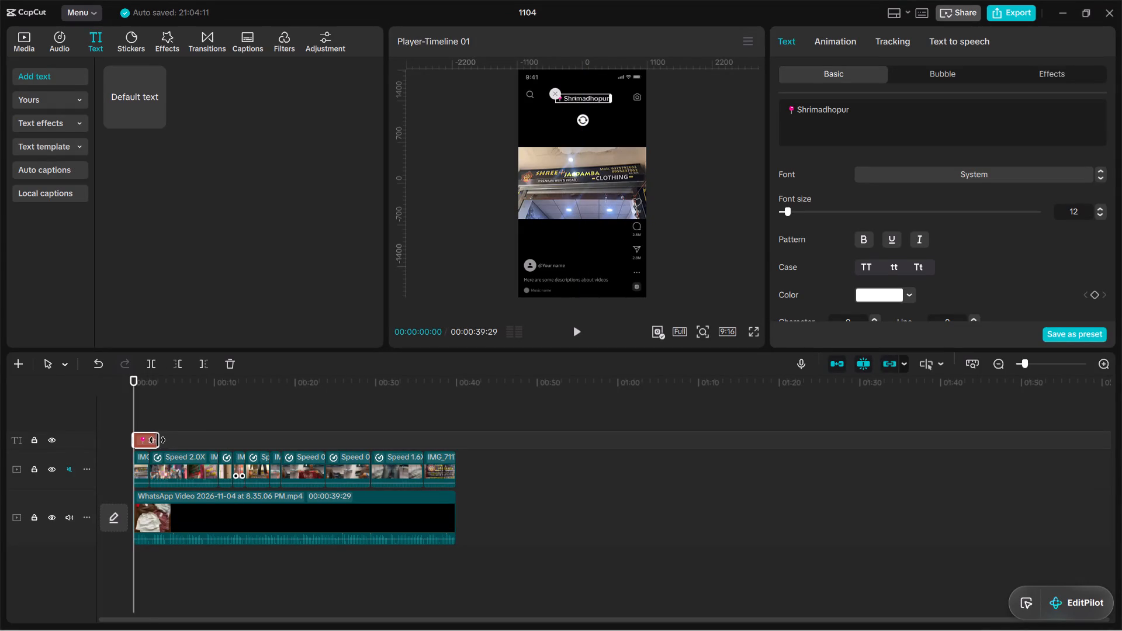
Extend the Shrimadhopur title to the end of the video and check the opening seconds in the full-screen preview.
left_click_drag(157, 440, 274, 439)
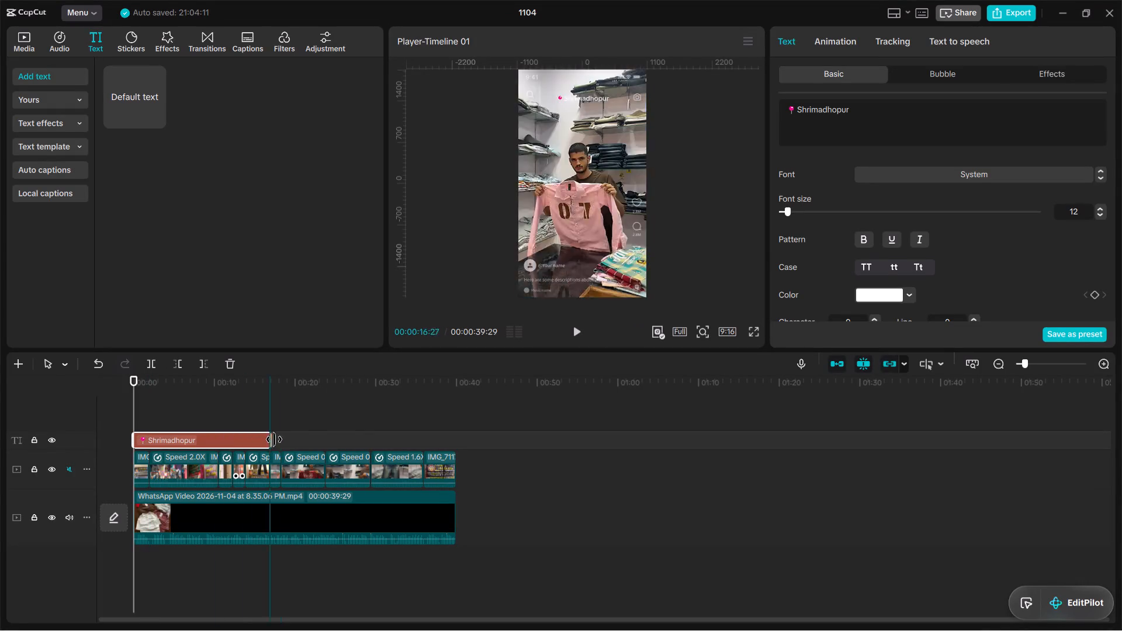
left_click_drag(274, 439, 458, 443)
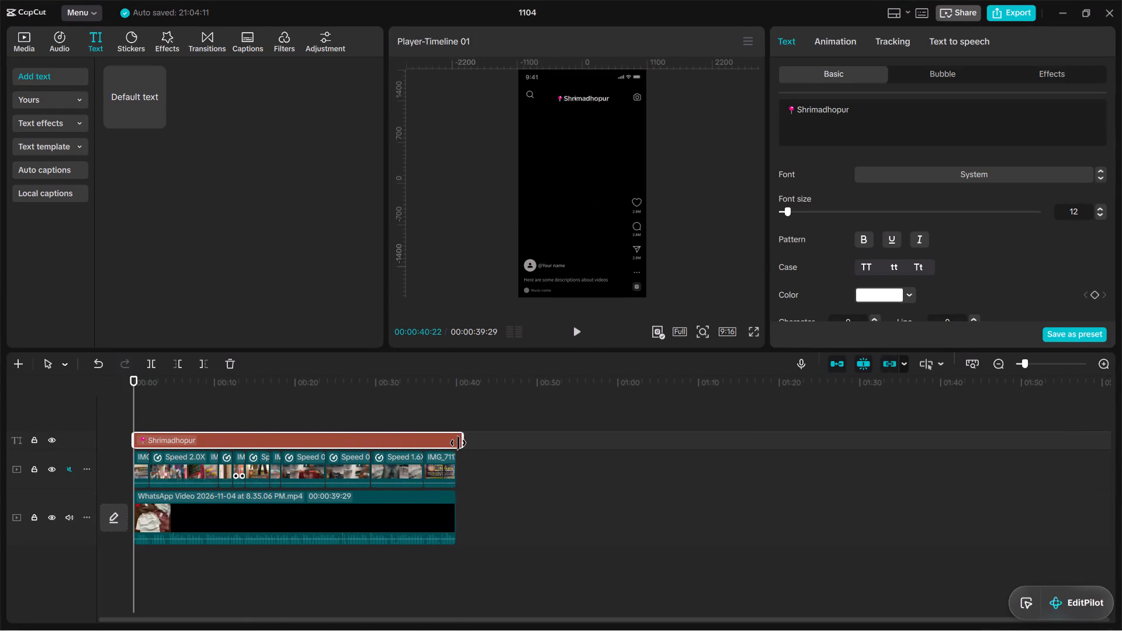
left_click_drag(458, 443, 453, 443)
left_click(359, 397)
left_click_drag(359, 396, 41, 415)
left_click(750, 333)
key("space")
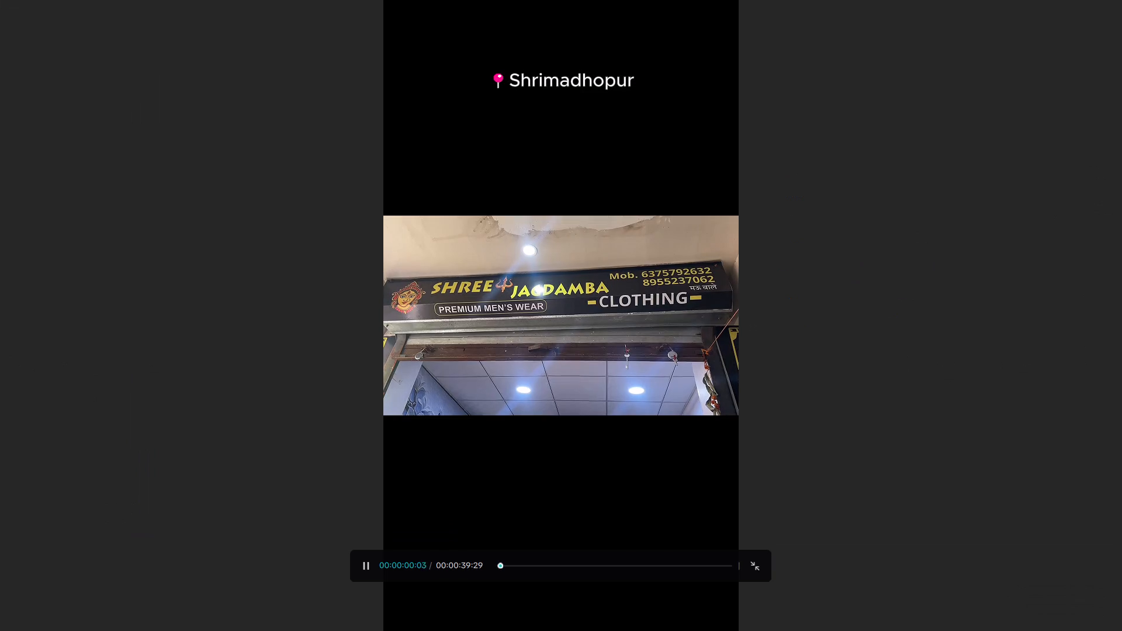
key("space")
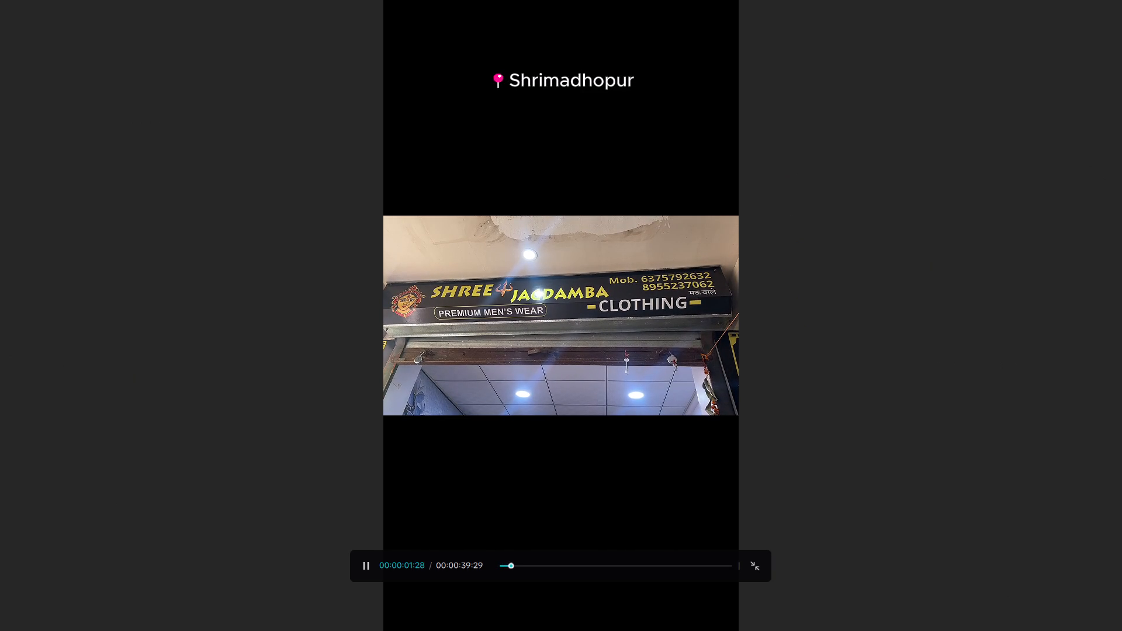
left_click(753, 570)
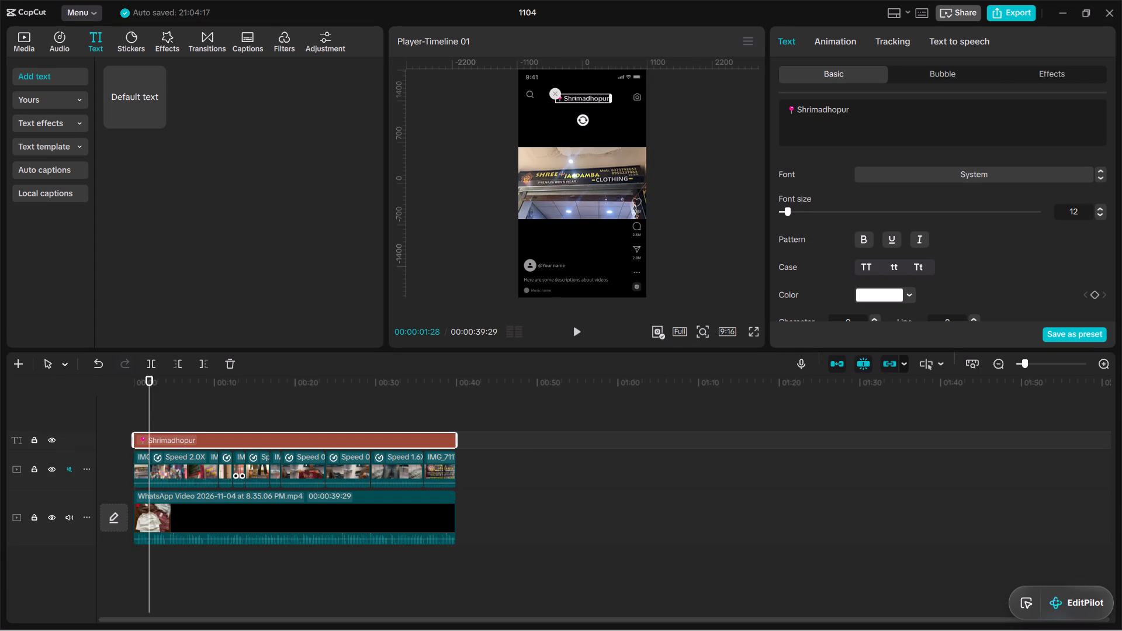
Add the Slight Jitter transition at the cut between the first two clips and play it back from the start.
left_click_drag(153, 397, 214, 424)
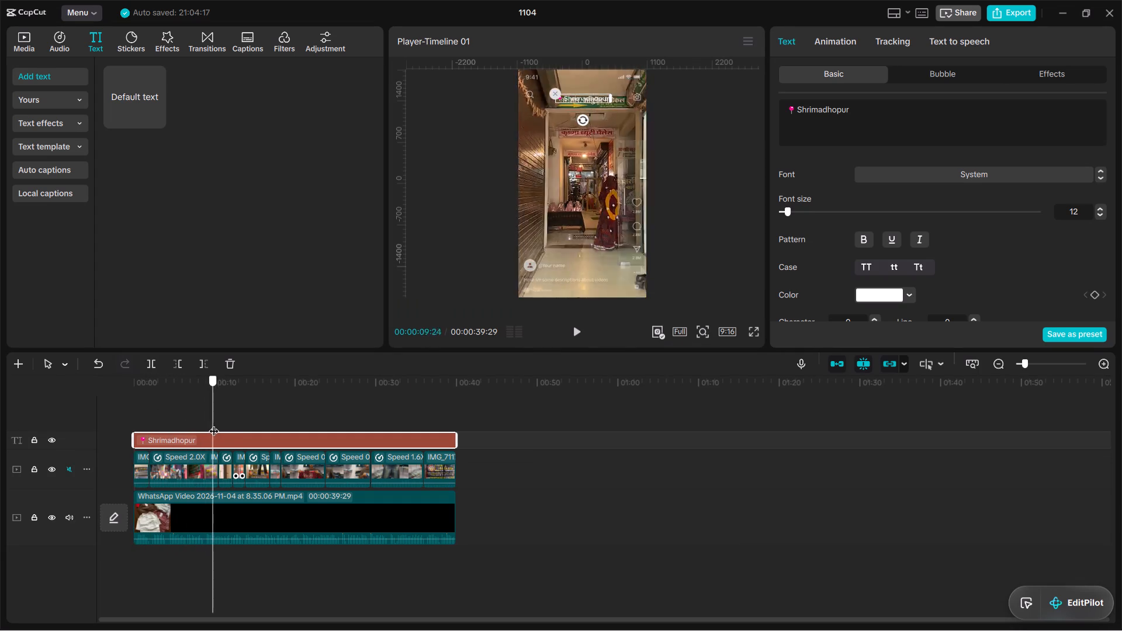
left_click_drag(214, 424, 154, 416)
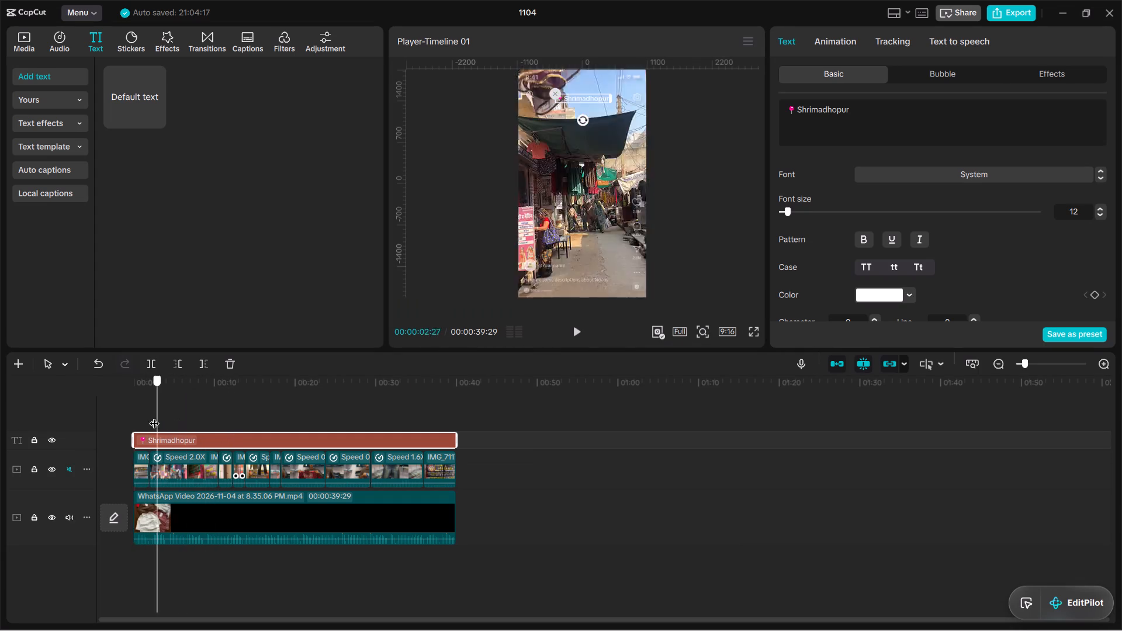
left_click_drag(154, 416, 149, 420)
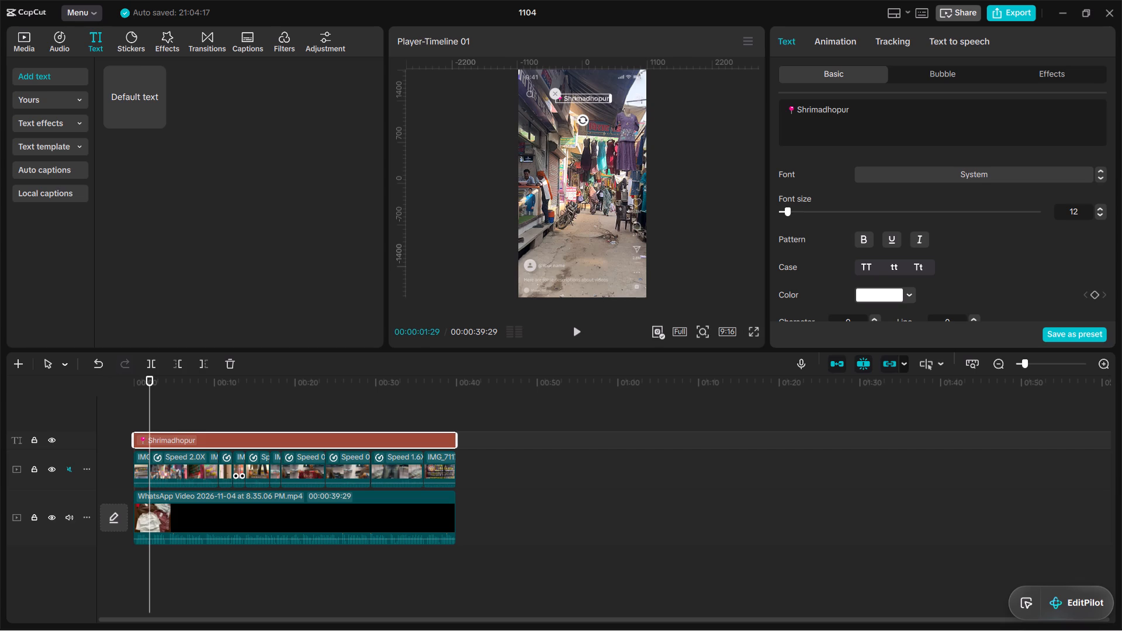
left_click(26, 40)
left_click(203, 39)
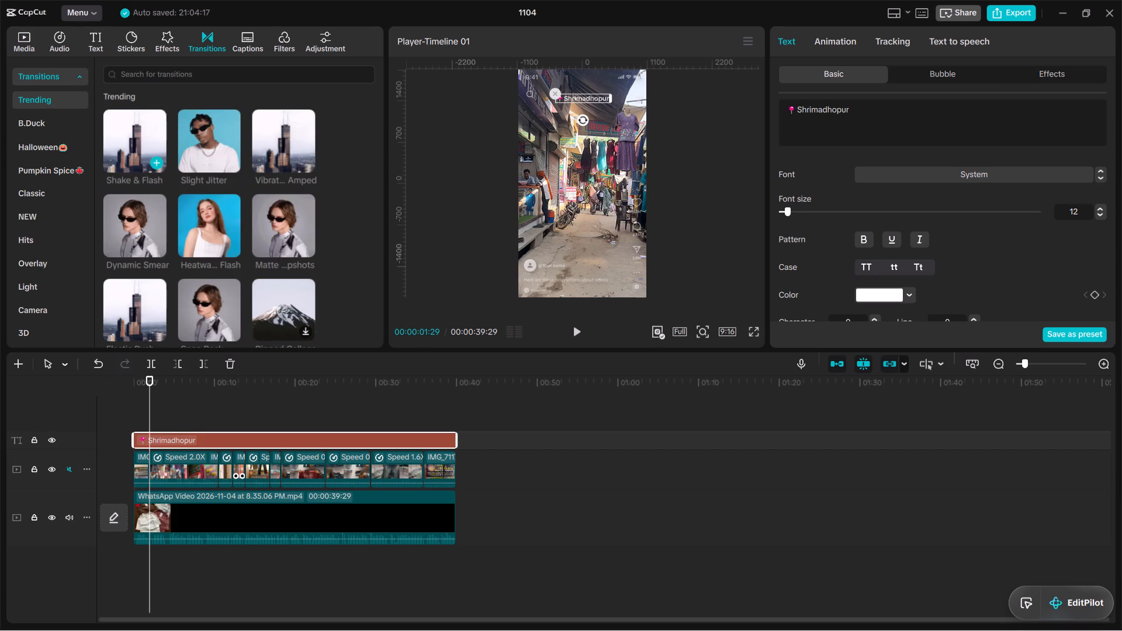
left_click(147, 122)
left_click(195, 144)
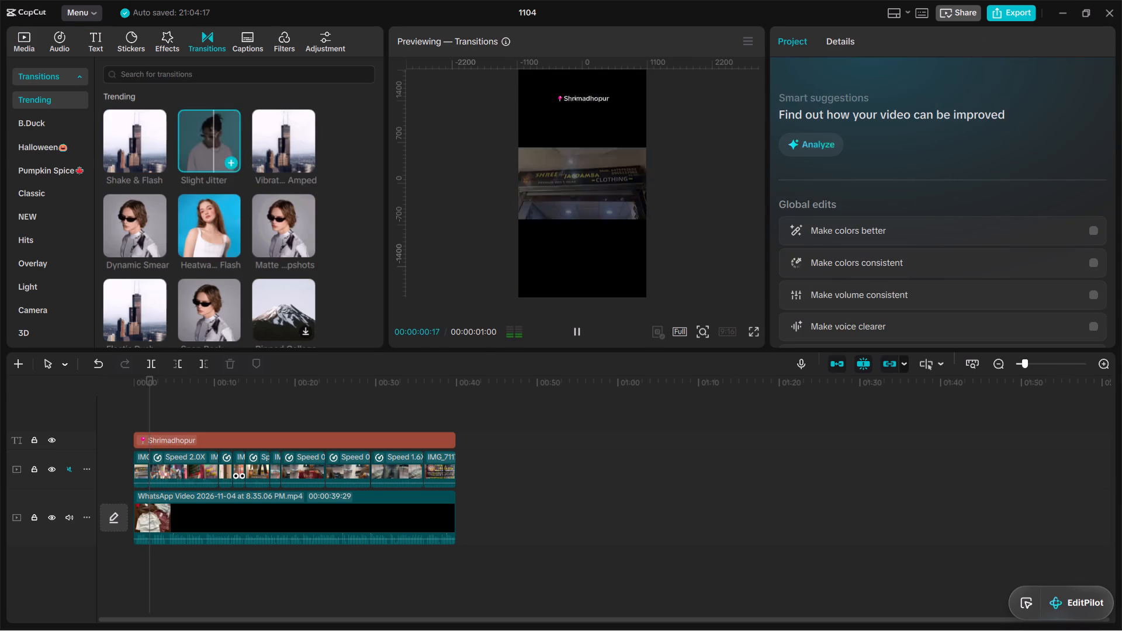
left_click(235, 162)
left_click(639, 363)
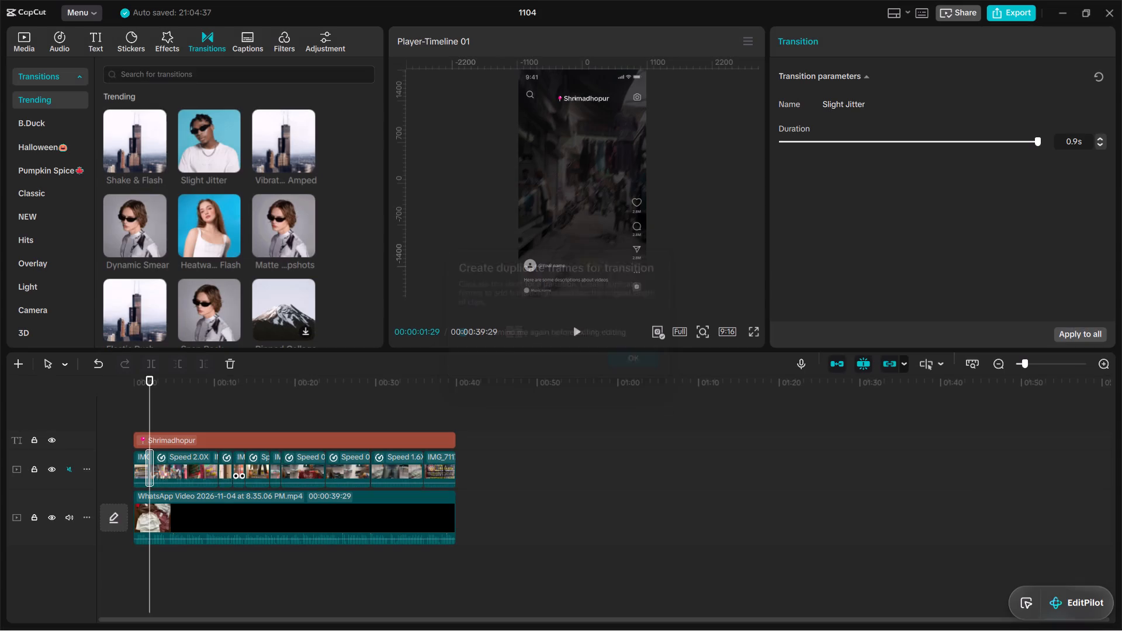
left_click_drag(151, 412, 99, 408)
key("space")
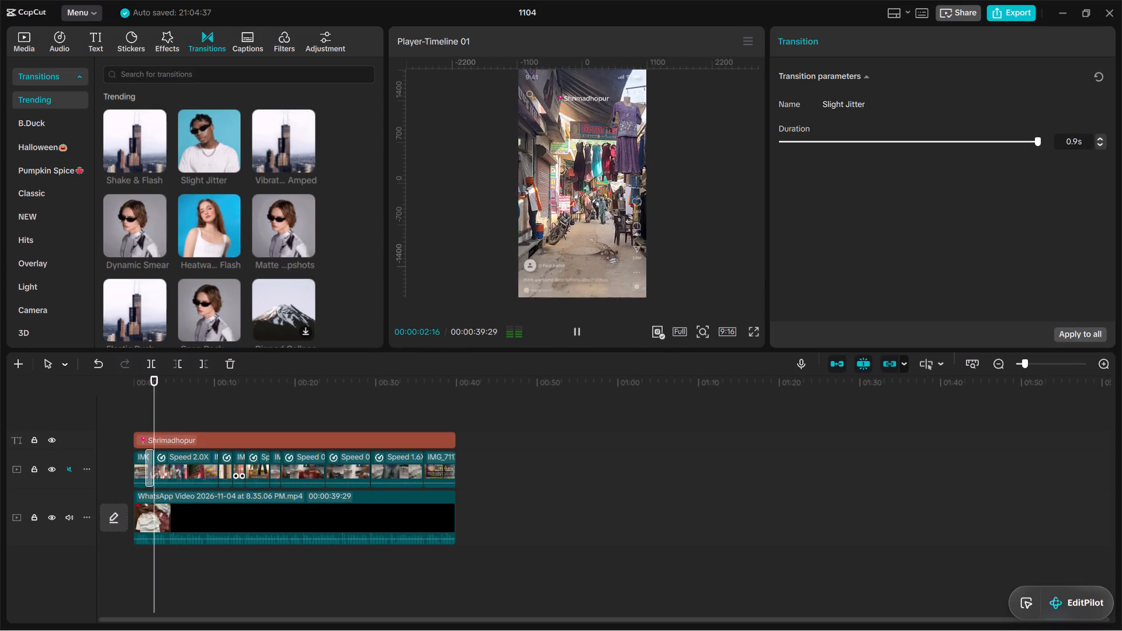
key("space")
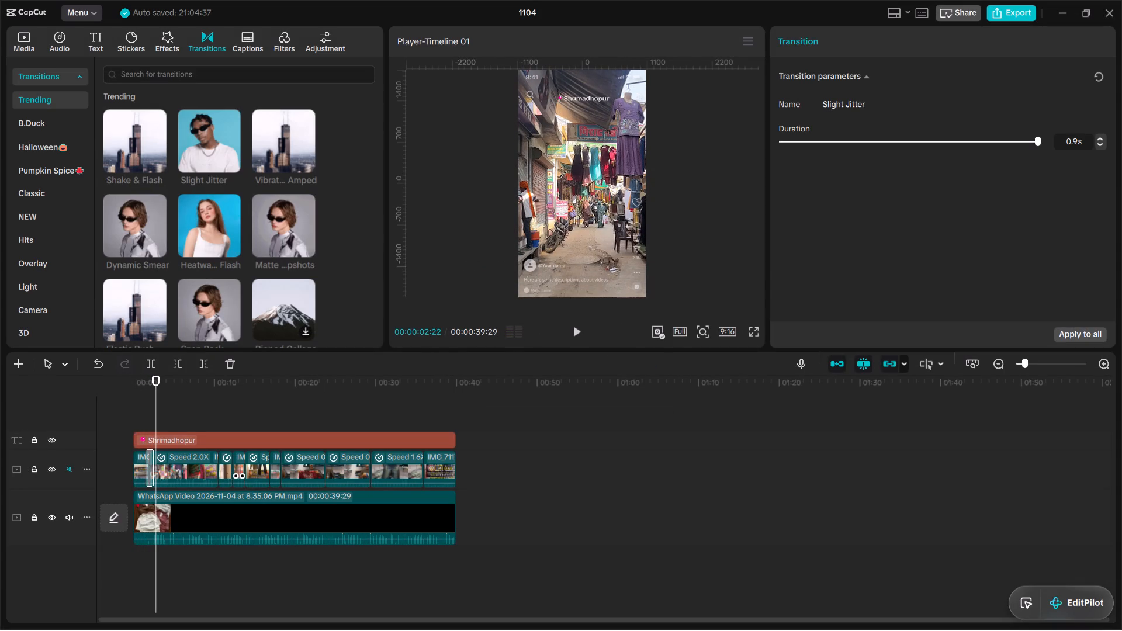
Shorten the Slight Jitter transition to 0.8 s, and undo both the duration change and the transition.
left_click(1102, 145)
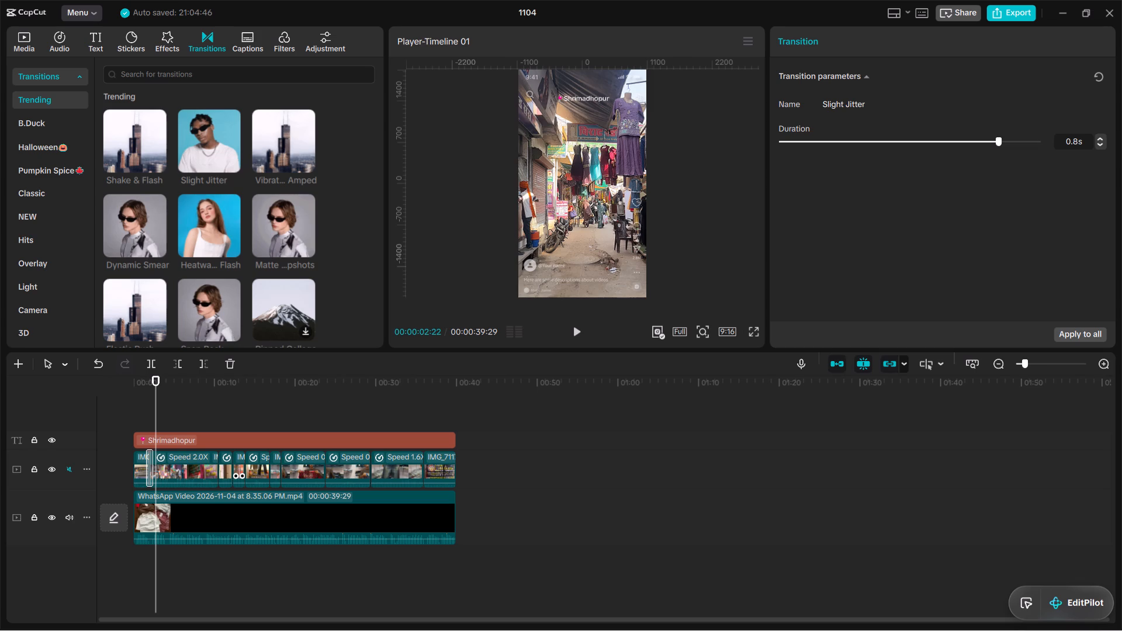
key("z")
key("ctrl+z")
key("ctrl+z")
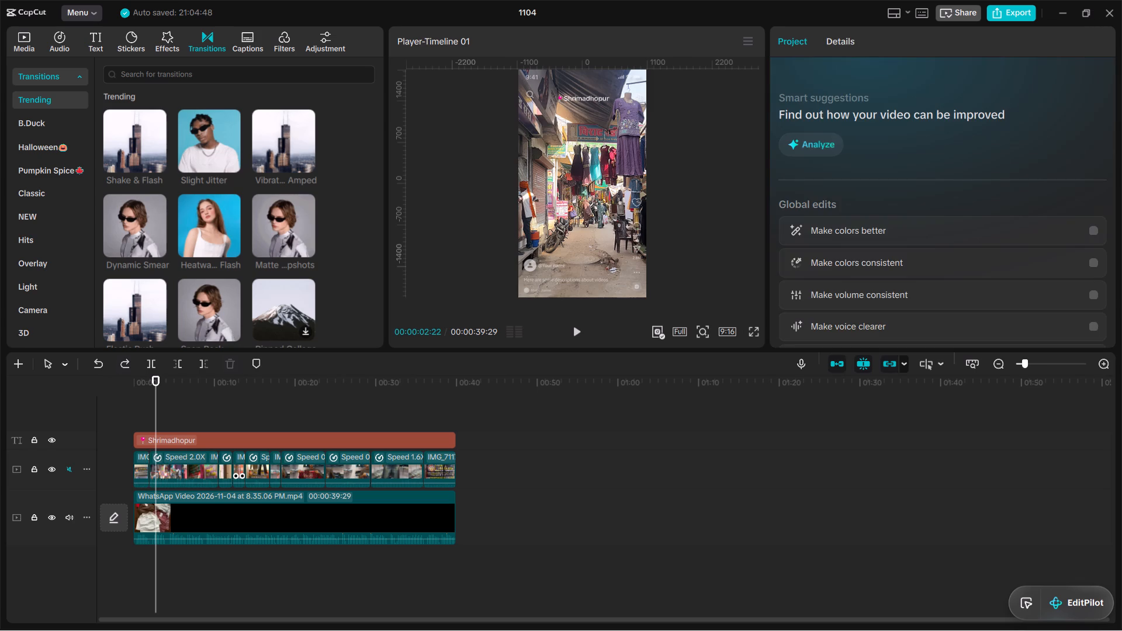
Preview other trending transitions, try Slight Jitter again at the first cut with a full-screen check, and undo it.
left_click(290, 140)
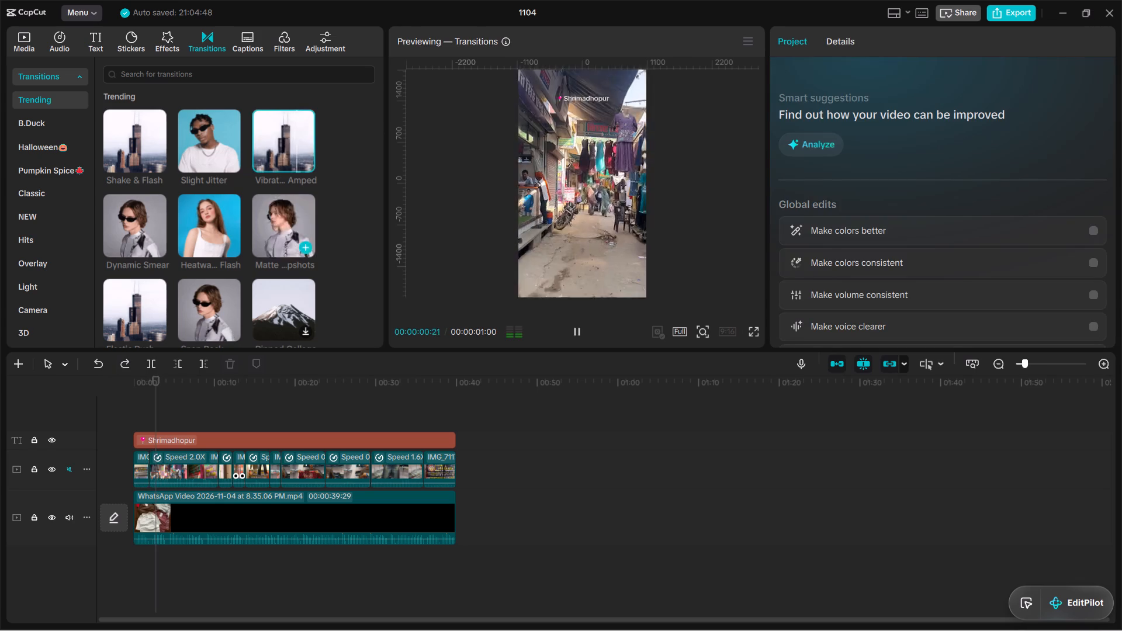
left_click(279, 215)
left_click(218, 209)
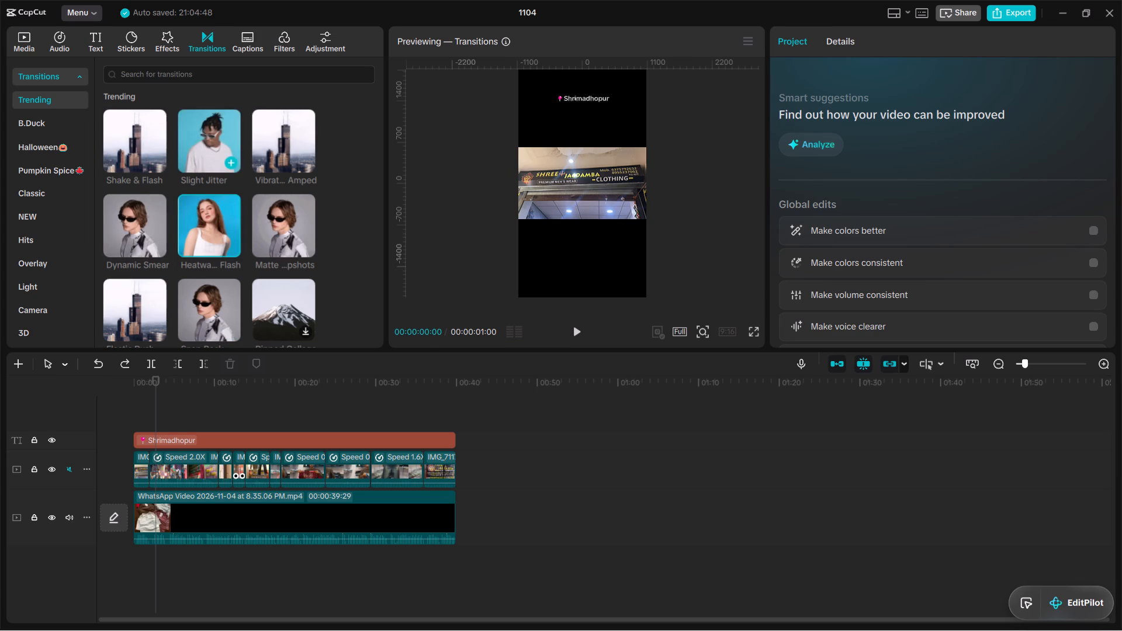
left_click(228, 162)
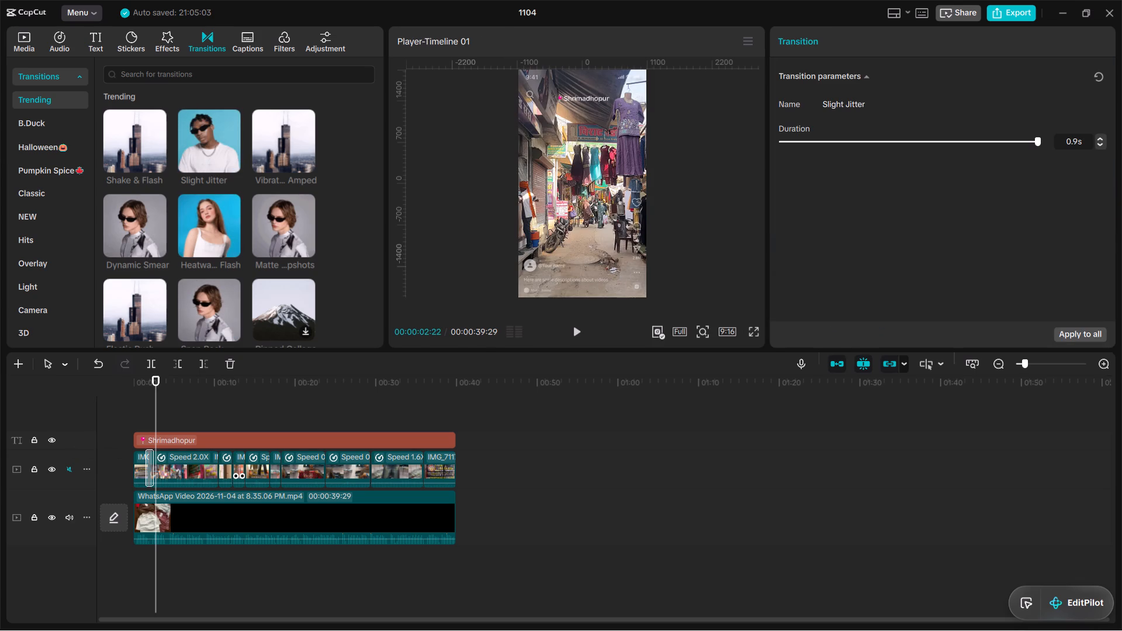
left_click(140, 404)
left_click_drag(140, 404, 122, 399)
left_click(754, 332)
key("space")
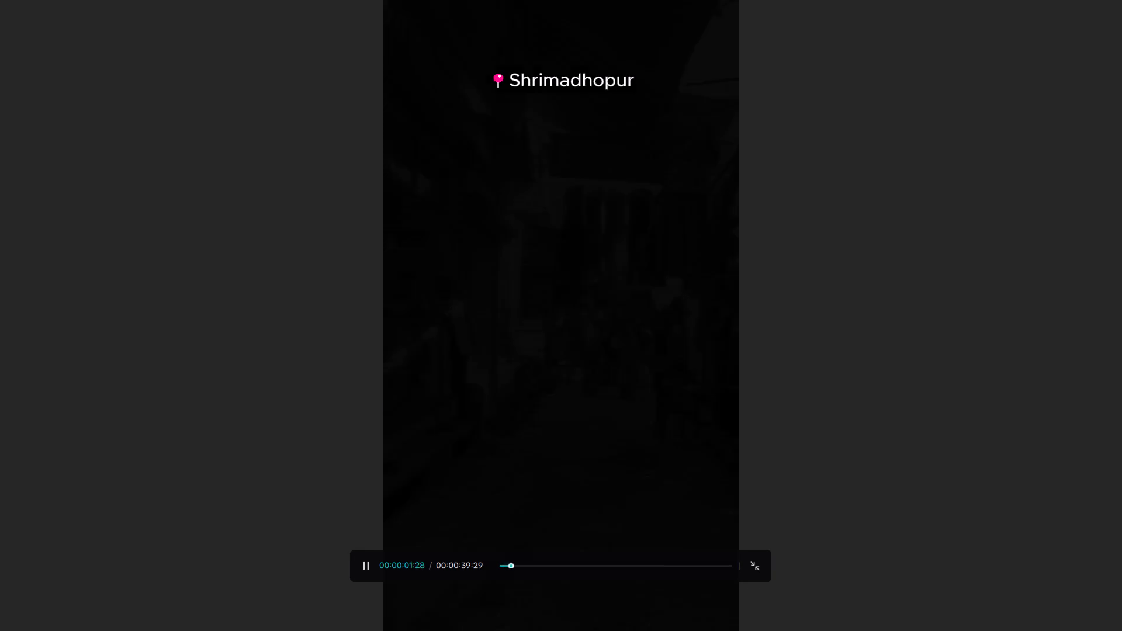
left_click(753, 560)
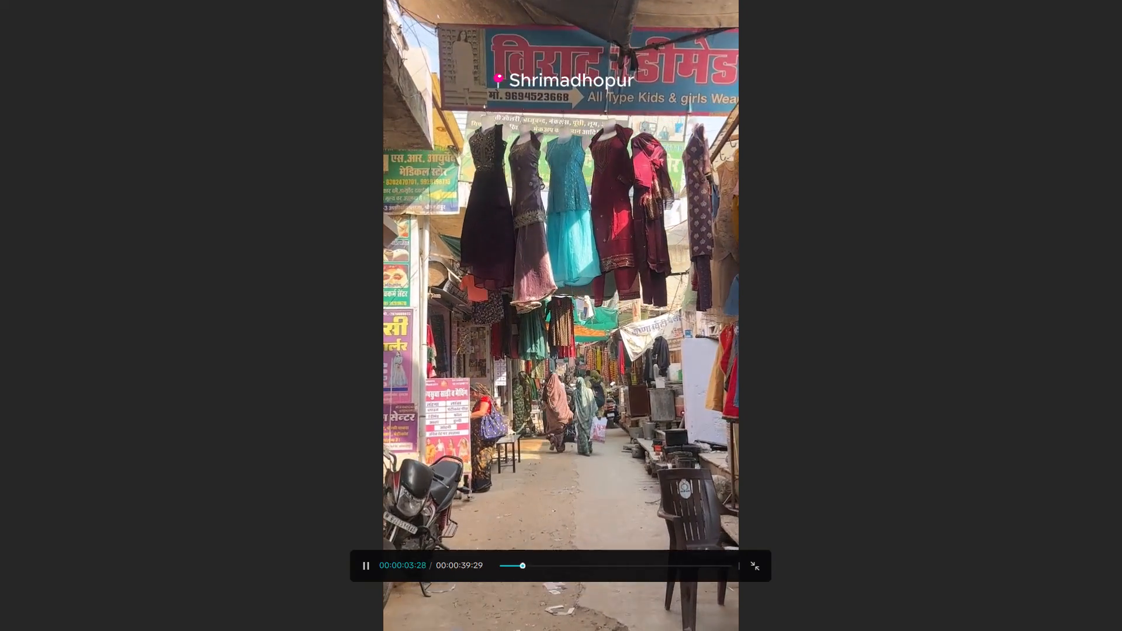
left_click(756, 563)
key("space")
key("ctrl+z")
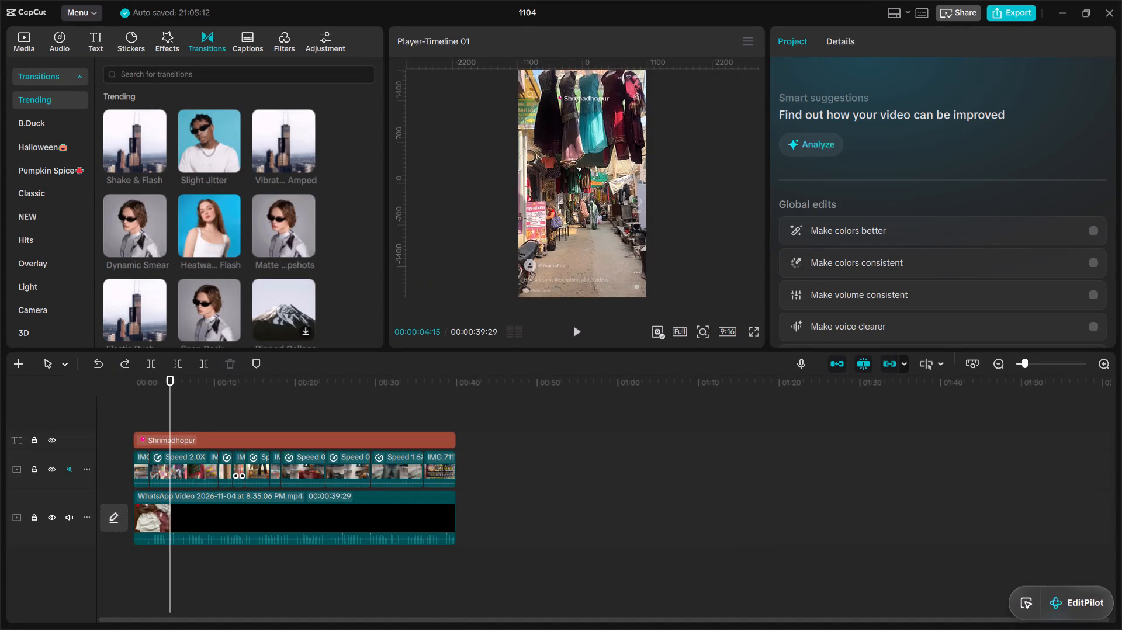
Add the Heatwave Flash transition at the cut near 00:00:16:27.
left_click(202, 397)
left_click_drag(202, 397, 223, 403)
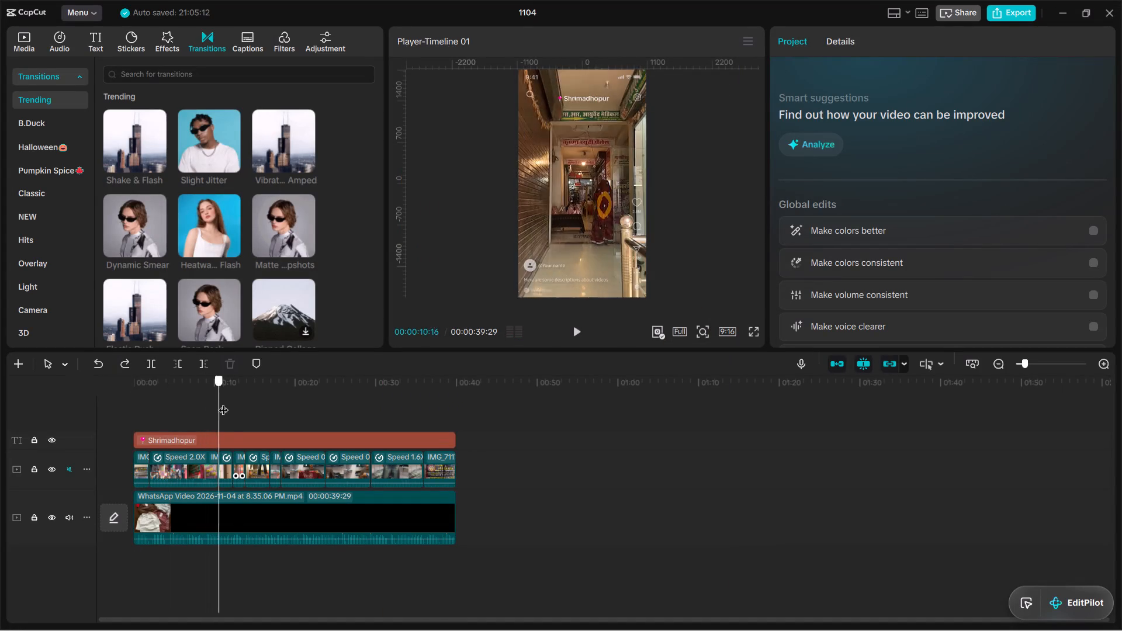
left_click_drag(223, 403, 266, 408)
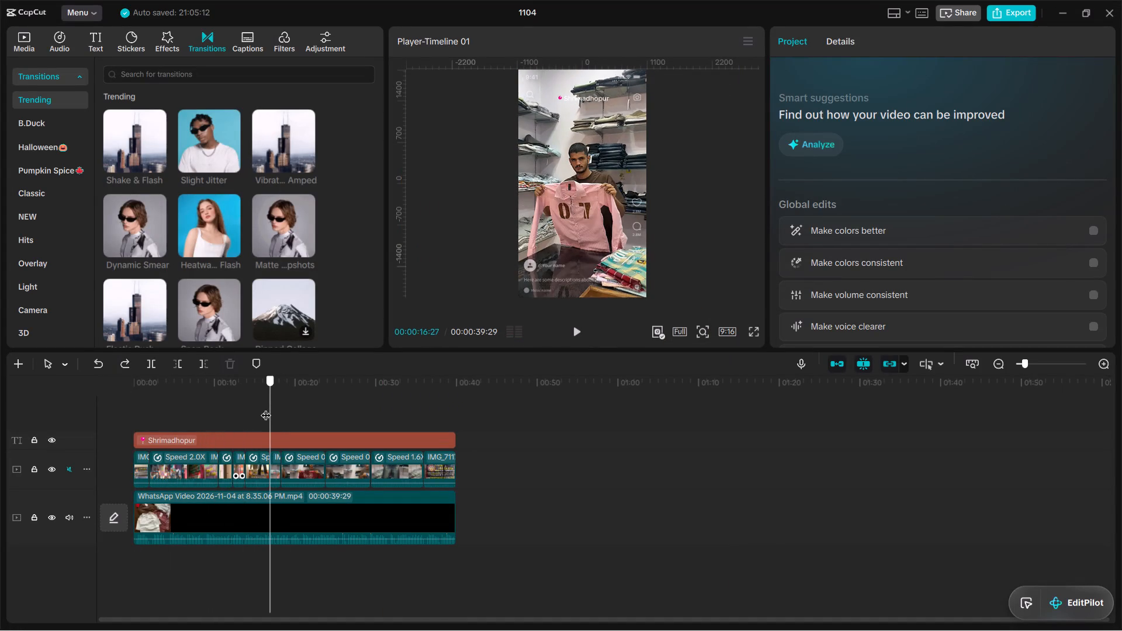
left_click_drag(266, 408, 269, 414)
left_click(214, 226)
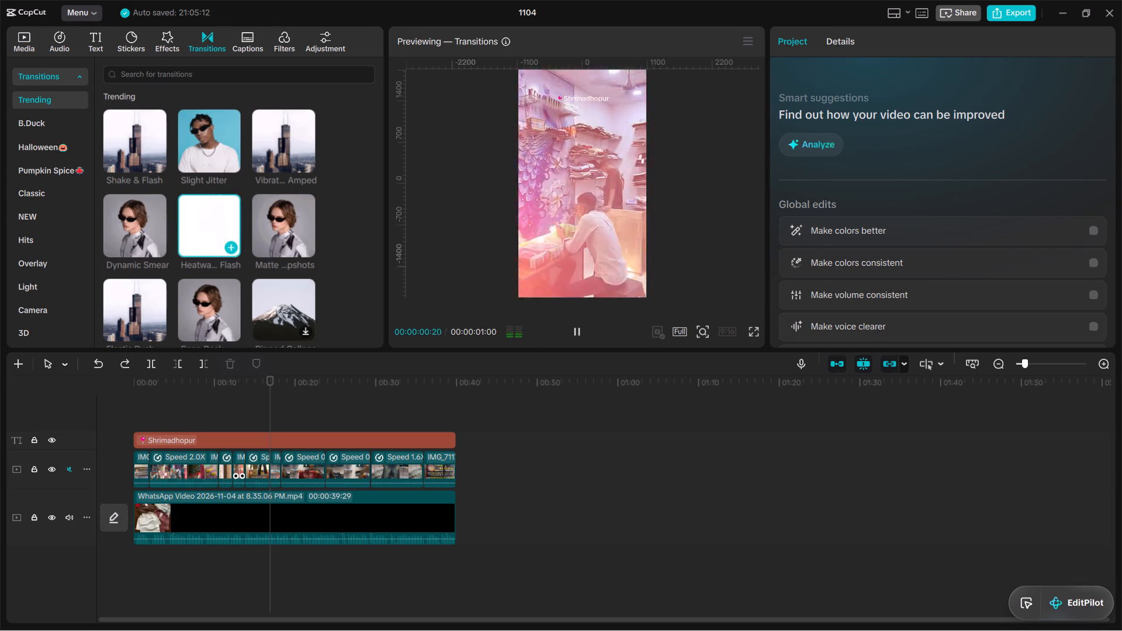
left_click(230, 245)
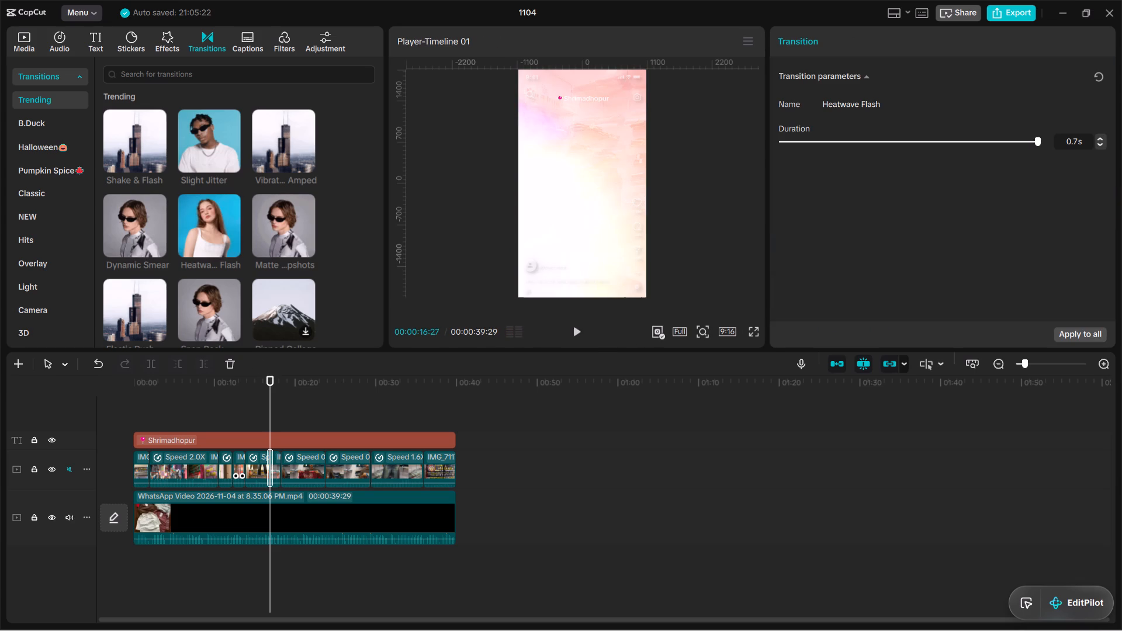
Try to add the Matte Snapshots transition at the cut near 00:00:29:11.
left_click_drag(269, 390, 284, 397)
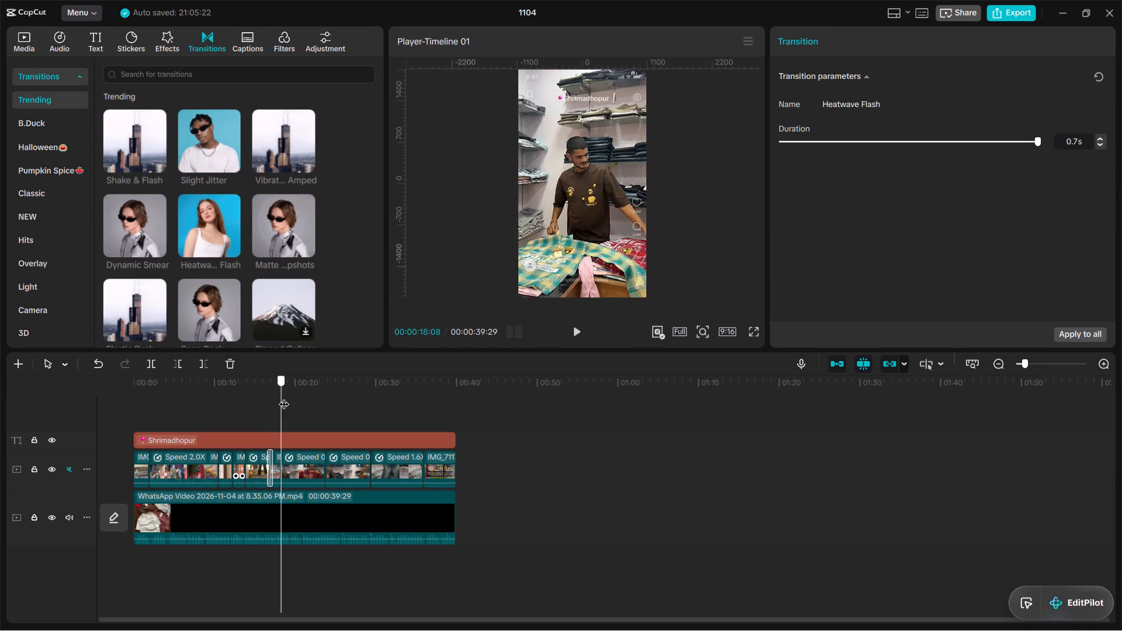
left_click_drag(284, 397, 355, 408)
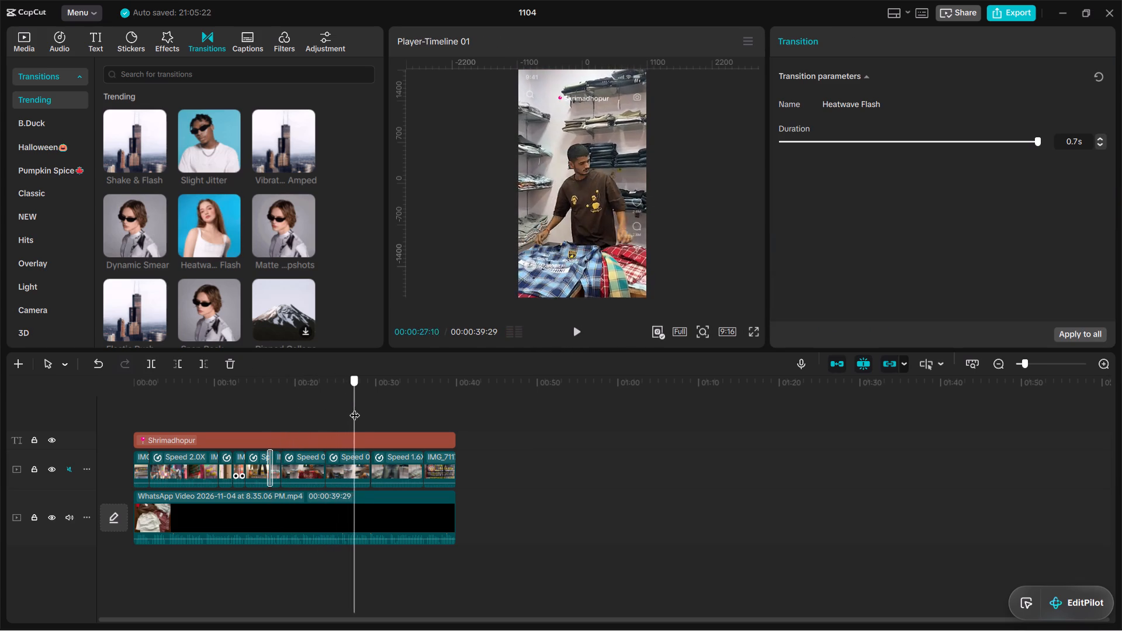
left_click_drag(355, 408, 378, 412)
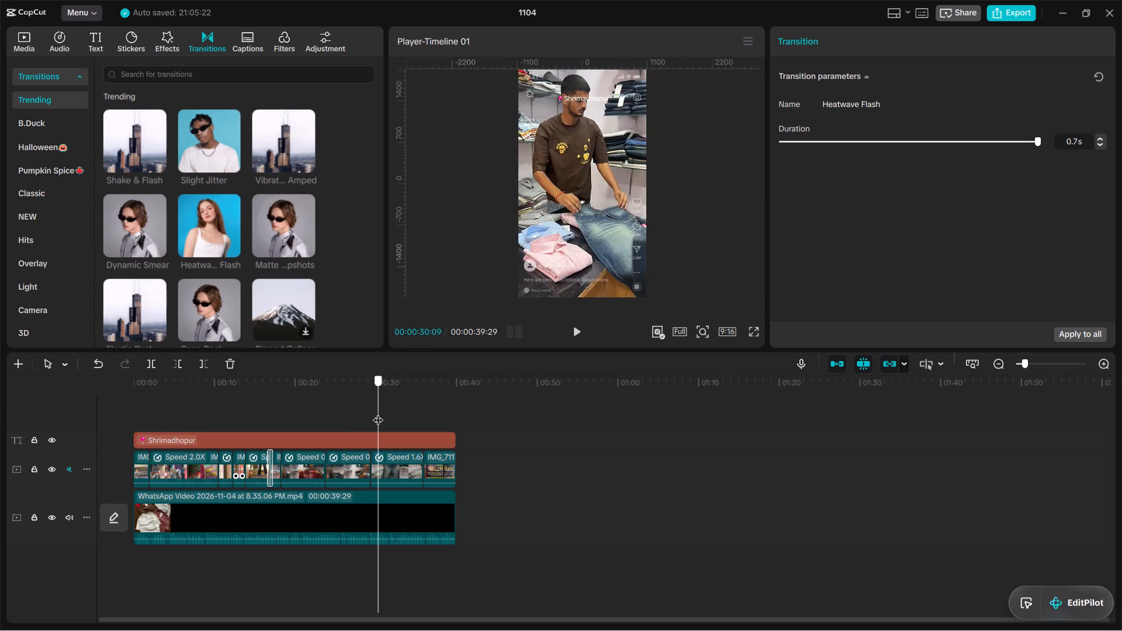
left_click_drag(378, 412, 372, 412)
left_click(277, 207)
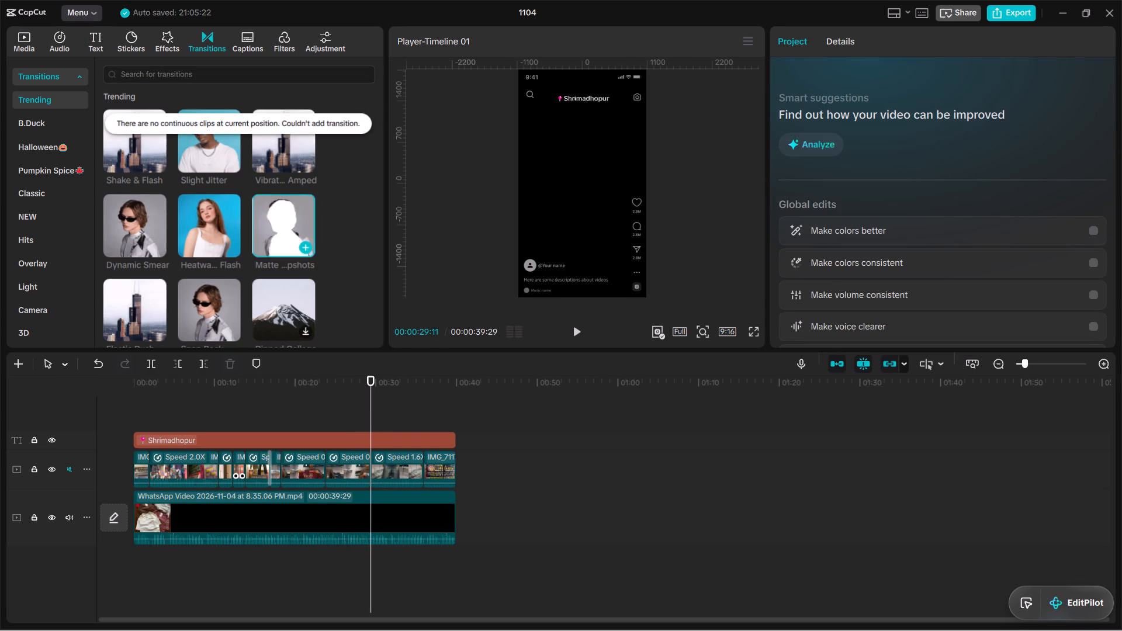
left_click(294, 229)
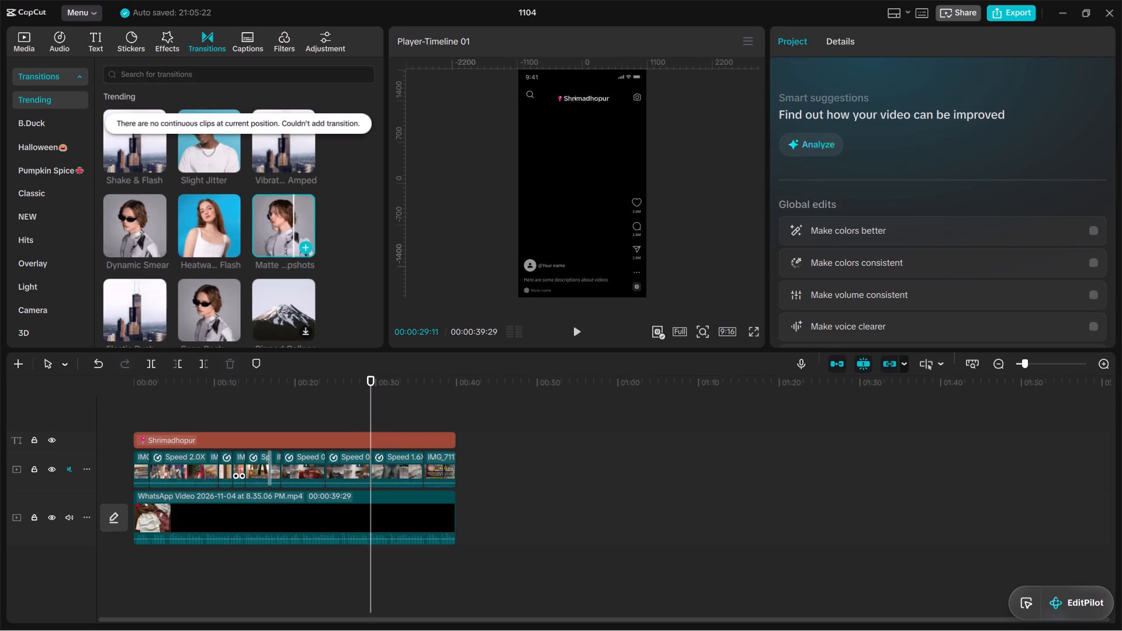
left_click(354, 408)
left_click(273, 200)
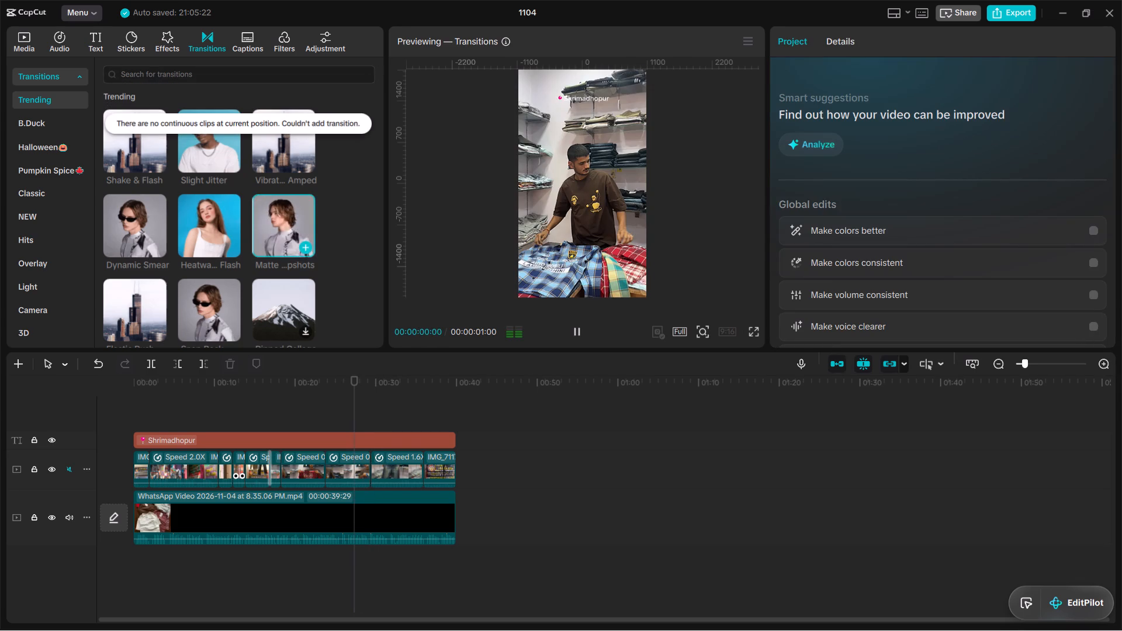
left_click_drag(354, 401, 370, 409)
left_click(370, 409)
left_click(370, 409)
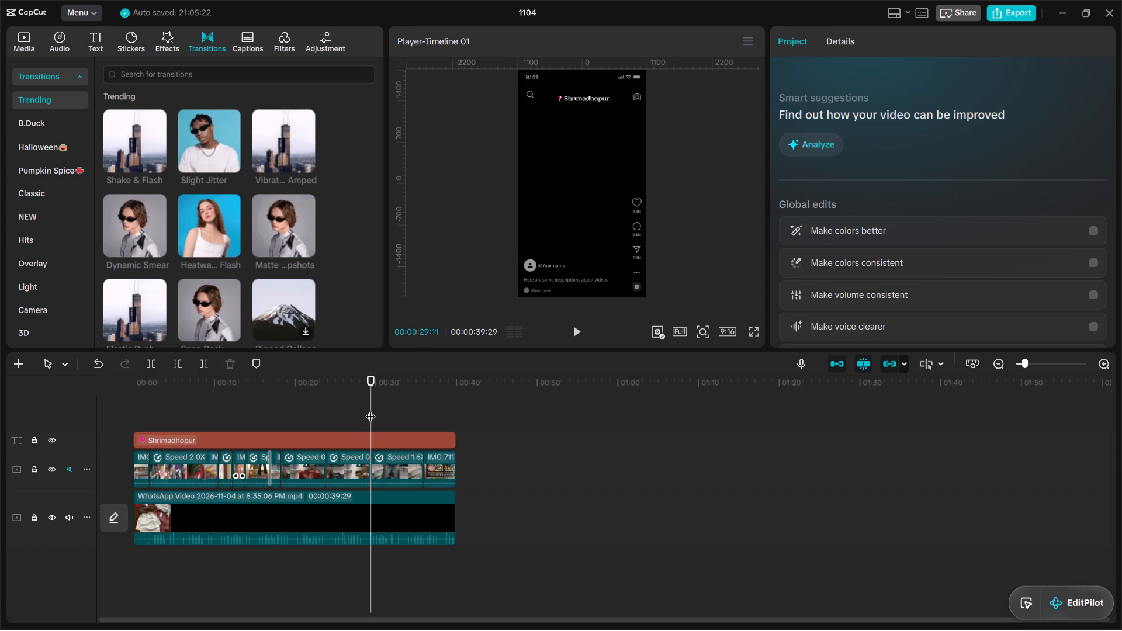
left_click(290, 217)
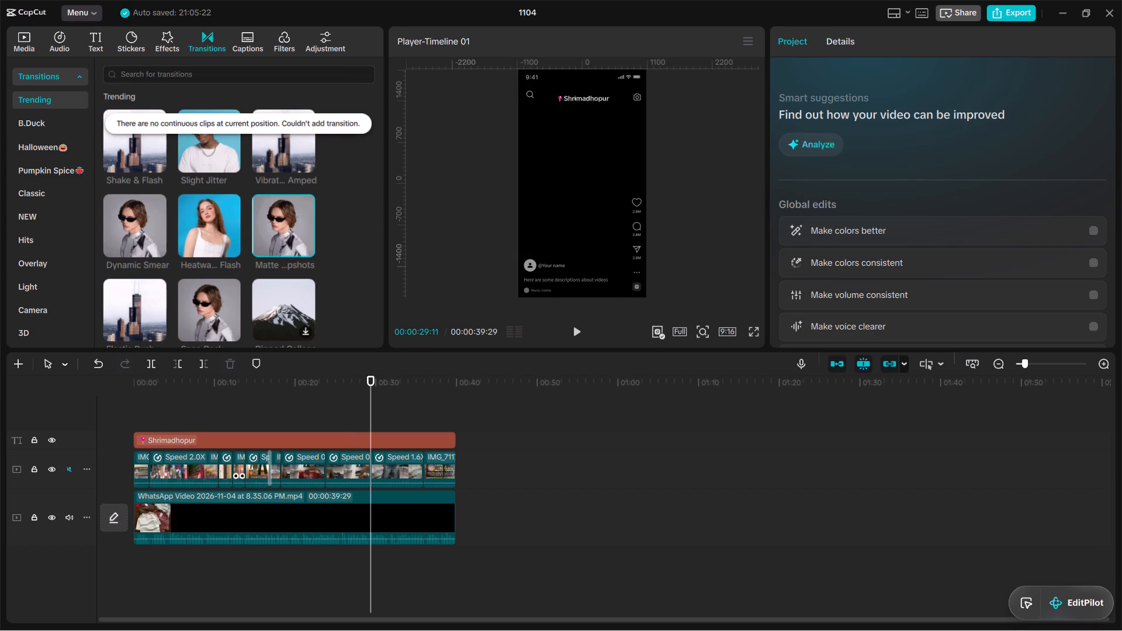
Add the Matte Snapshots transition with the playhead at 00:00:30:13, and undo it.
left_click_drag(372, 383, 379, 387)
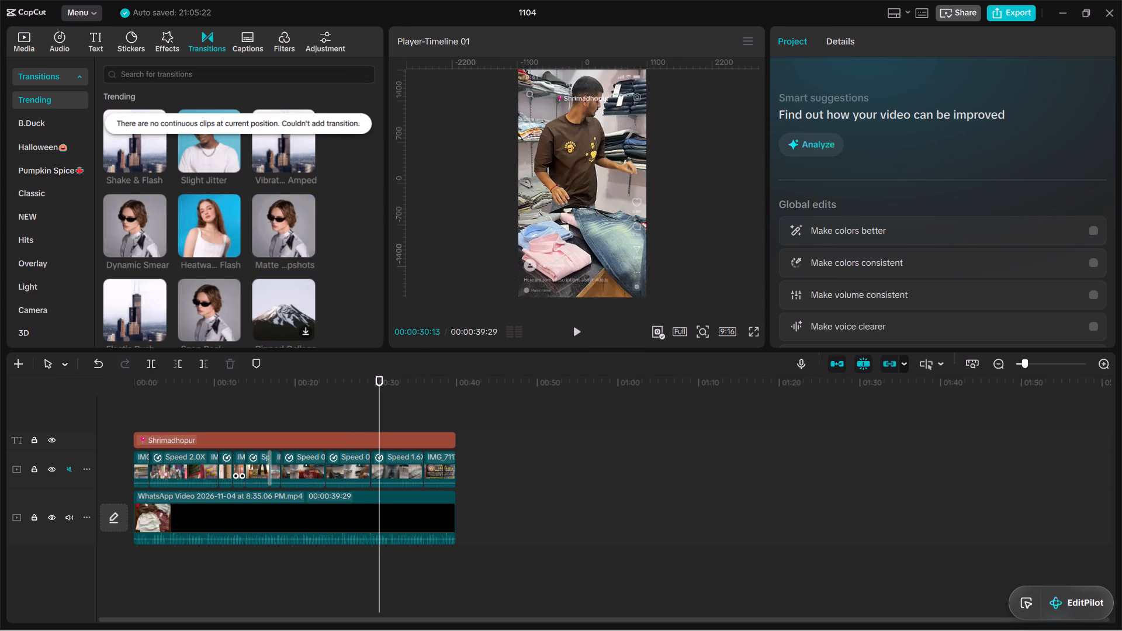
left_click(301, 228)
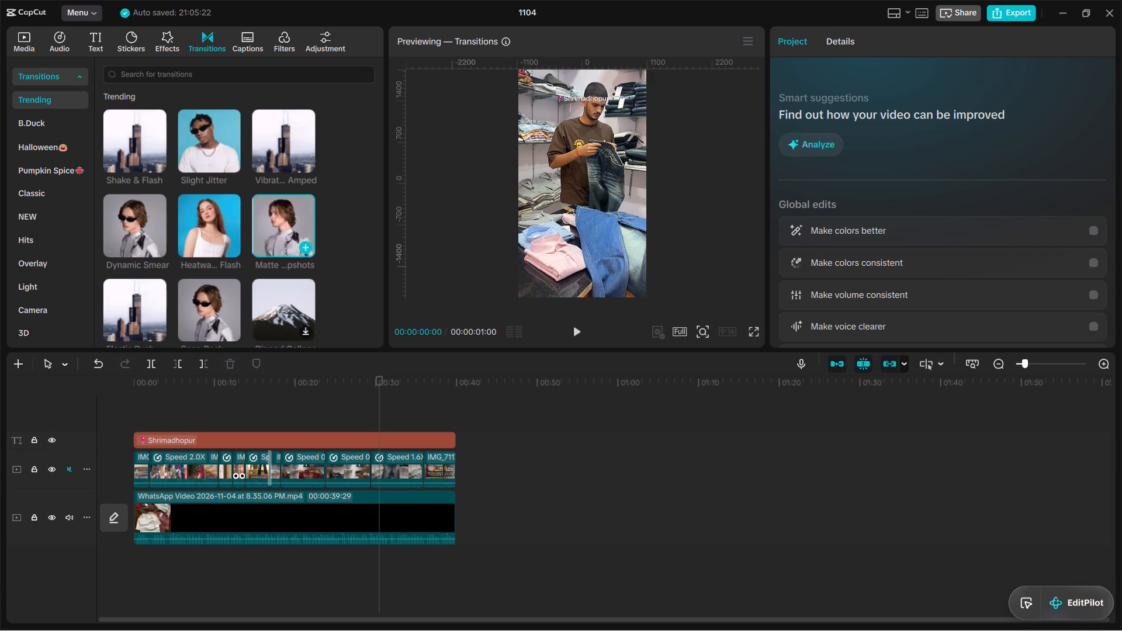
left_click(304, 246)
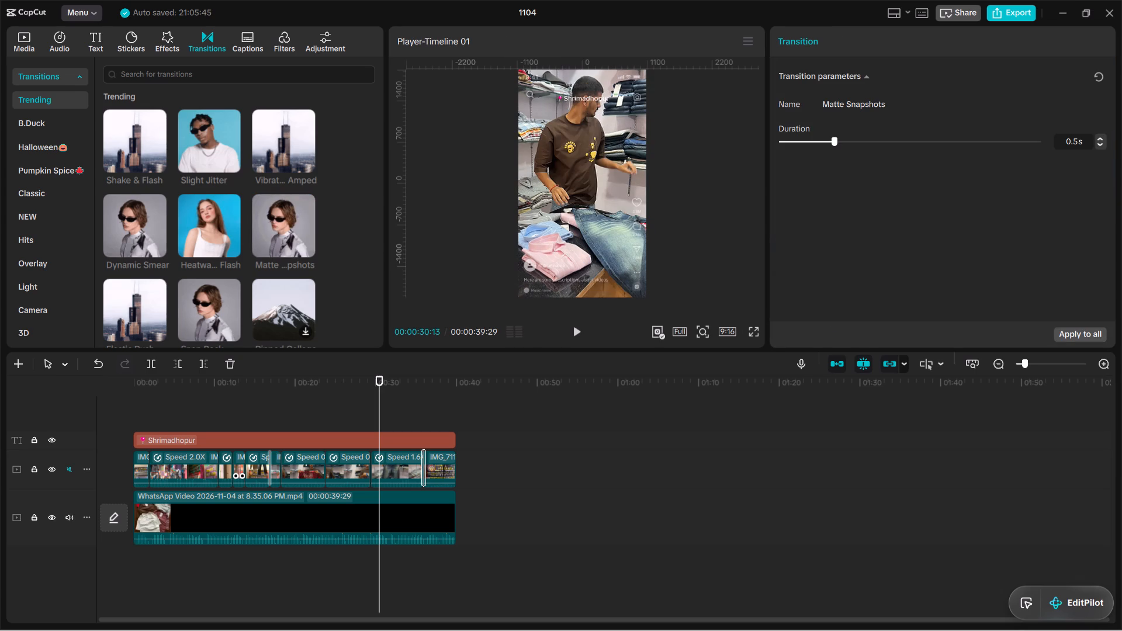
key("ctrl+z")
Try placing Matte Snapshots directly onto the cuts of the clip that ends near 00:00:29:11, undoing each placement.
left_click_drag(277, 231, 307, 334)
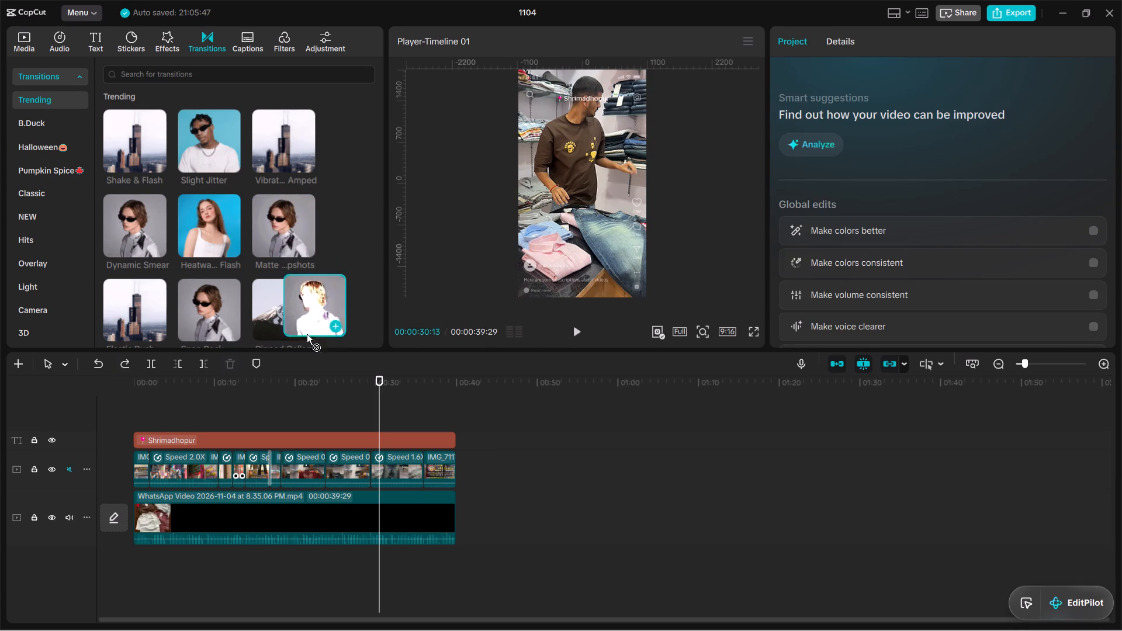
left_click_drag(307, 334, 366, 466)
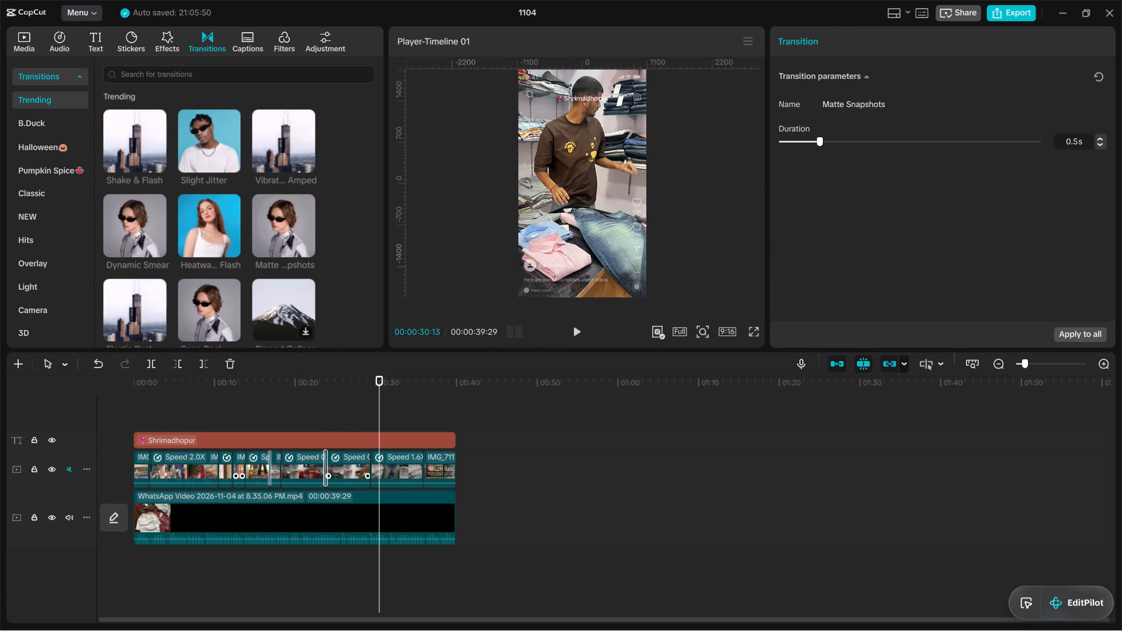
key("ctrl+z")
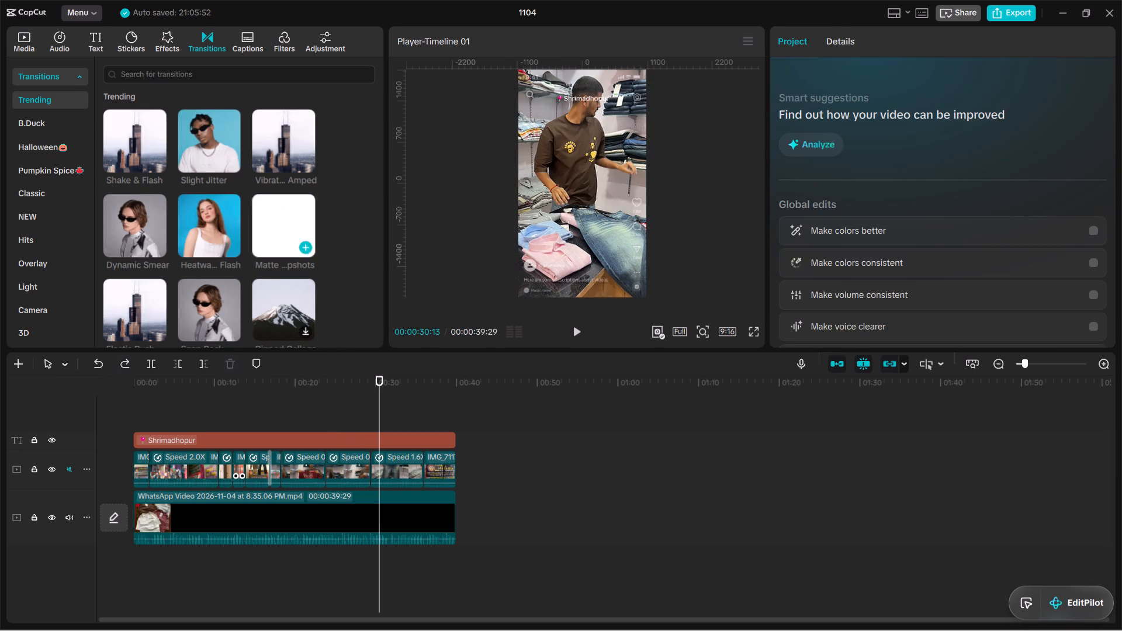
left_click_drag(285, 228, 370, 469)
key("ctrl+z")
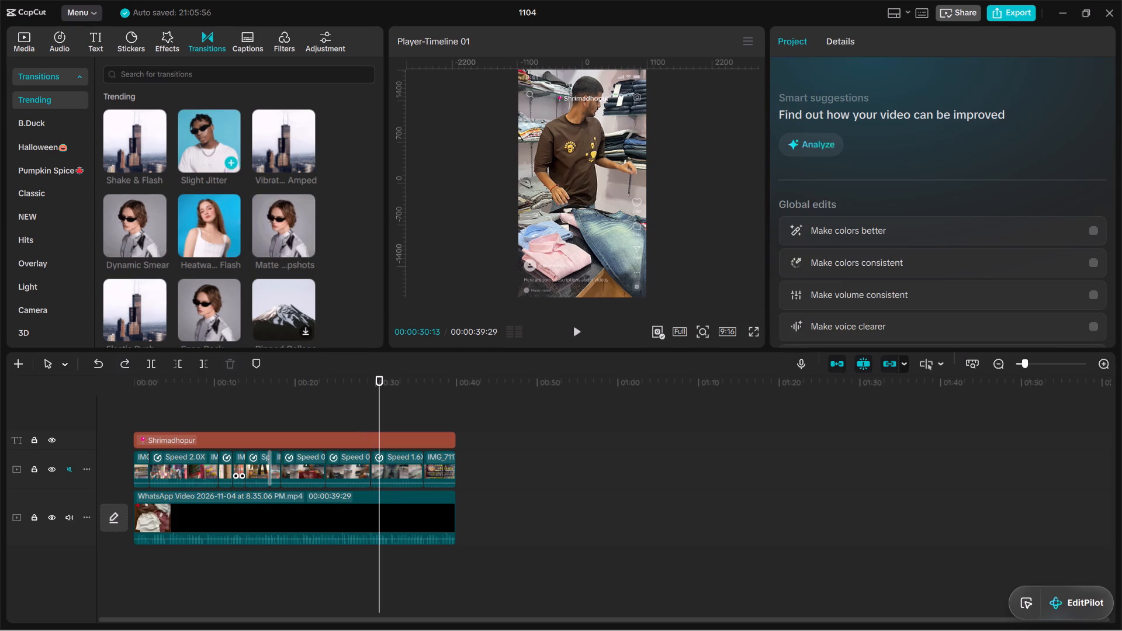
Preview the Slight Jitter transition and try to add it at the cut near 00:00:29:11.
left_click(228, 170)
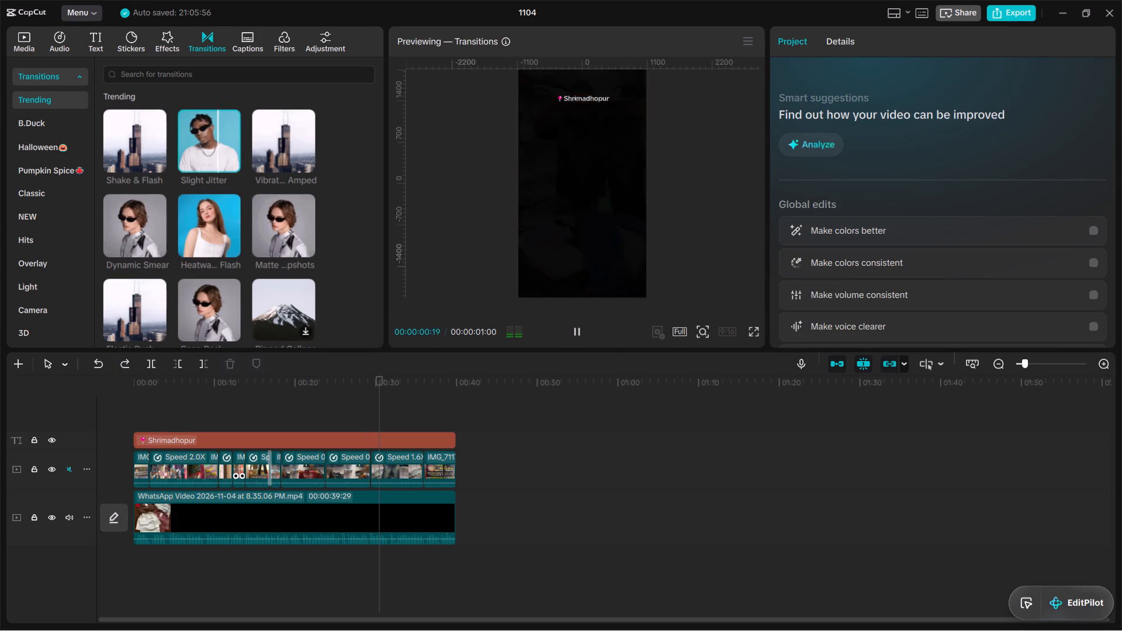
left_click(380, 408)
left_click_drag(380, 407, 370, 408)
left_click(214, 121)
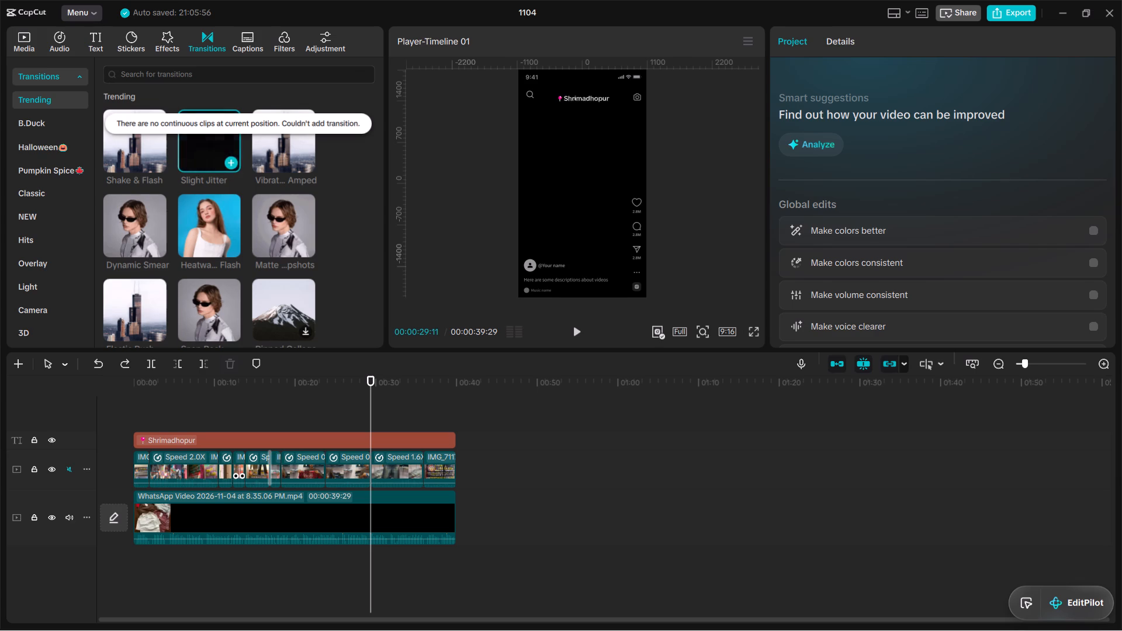
Play the timeline from just before the Heatwave Flash near 00:00:16:27 to check that transition.
left_click(333, 391)
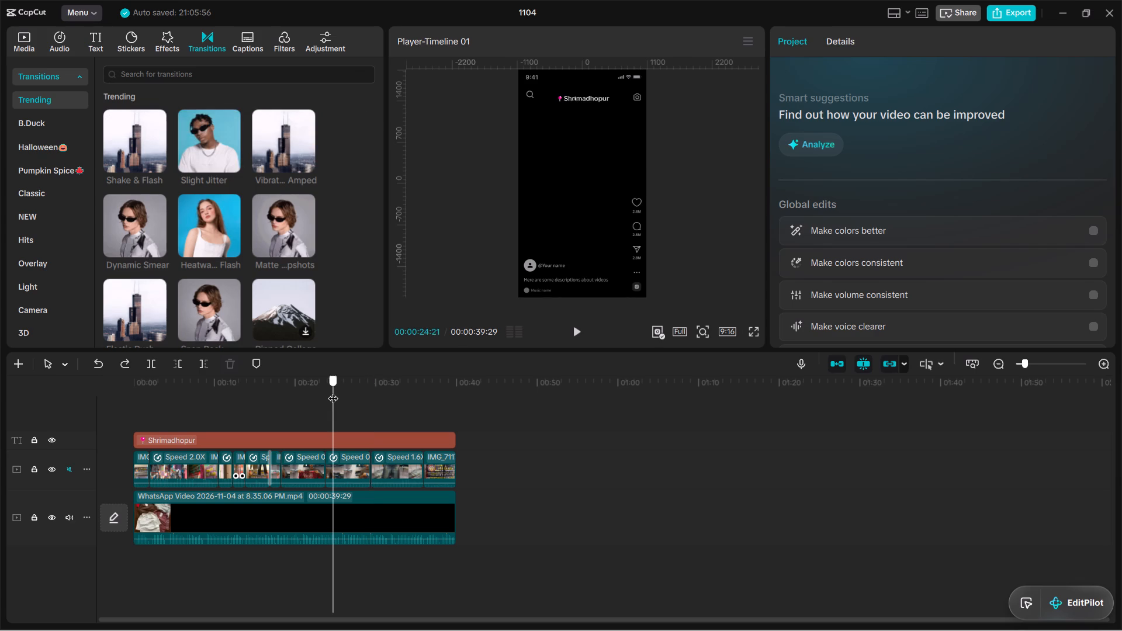
left_click_drag(333, 391, 251, 383)
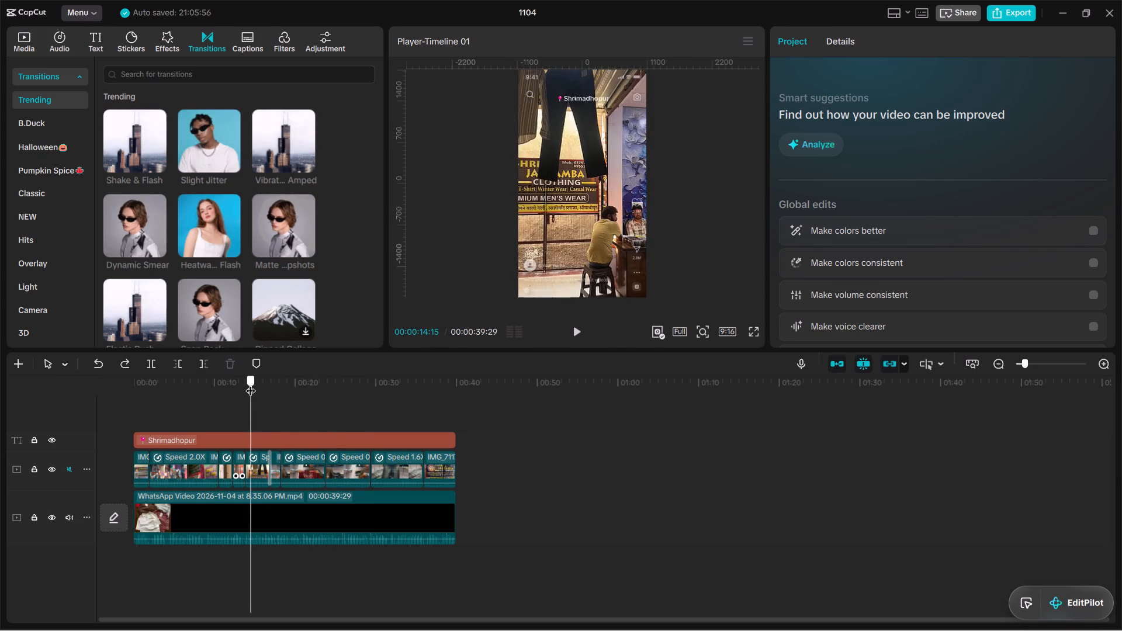
left_click_drag(251, 383, 260, 384)
key("space")
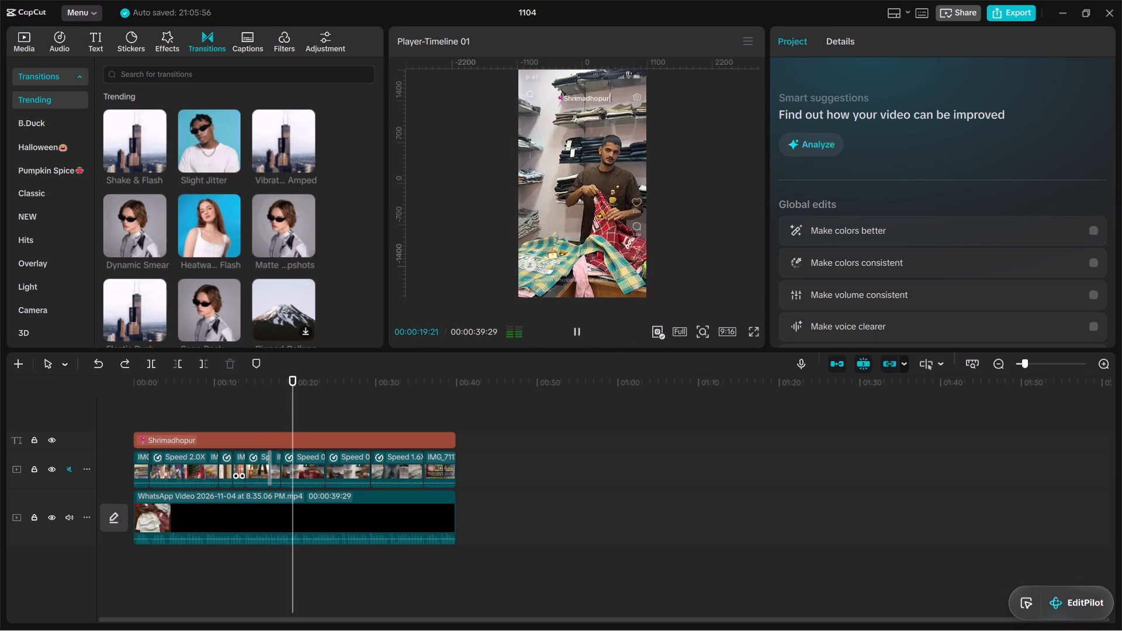
Add the Heatwave Flash transition at the last cut near 00:00:35:28 and set its duration to 1.3 s.
left_click(411, 410)
left_click_drag(411, 409, 423, 415)
left_click(234, 221)
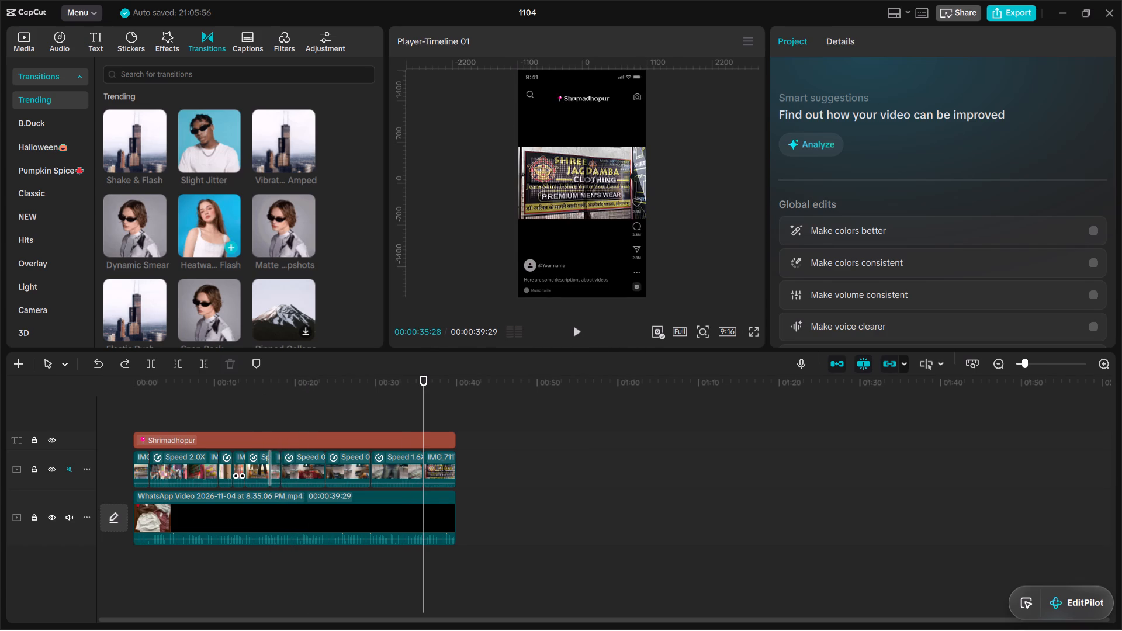
left_click(213, 219)
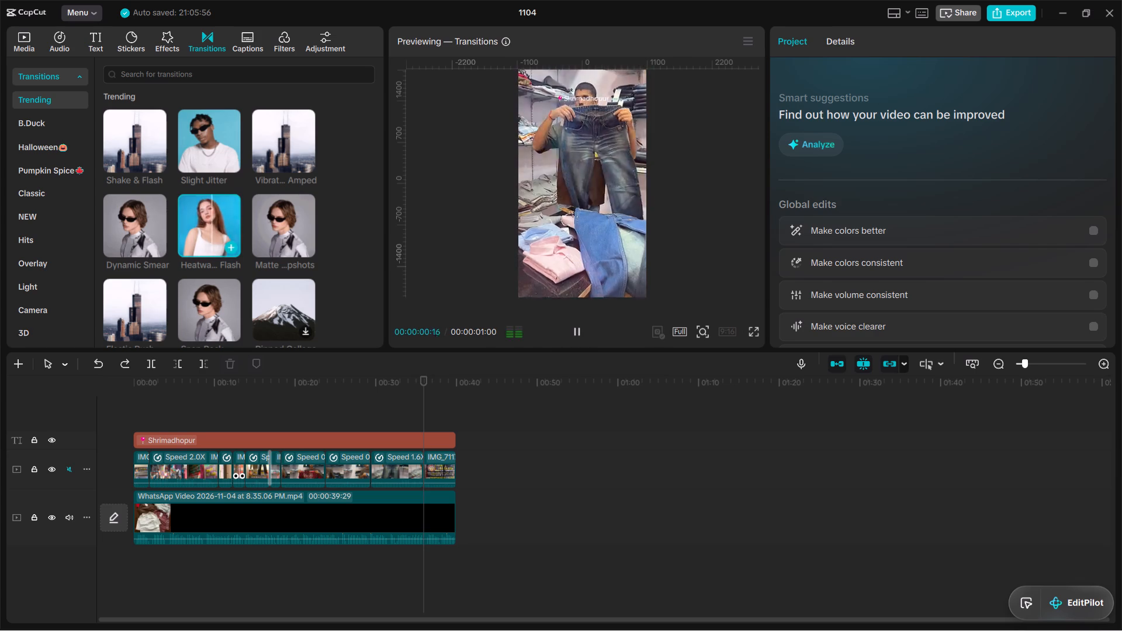
left_click(230, 244)
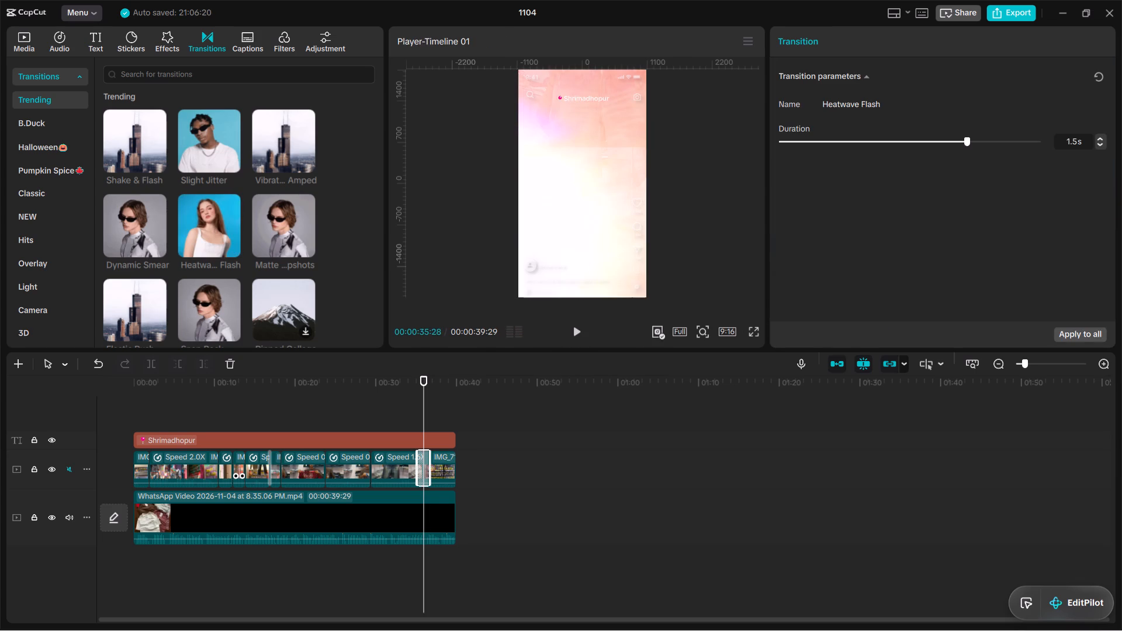
left_click(1102, 144)
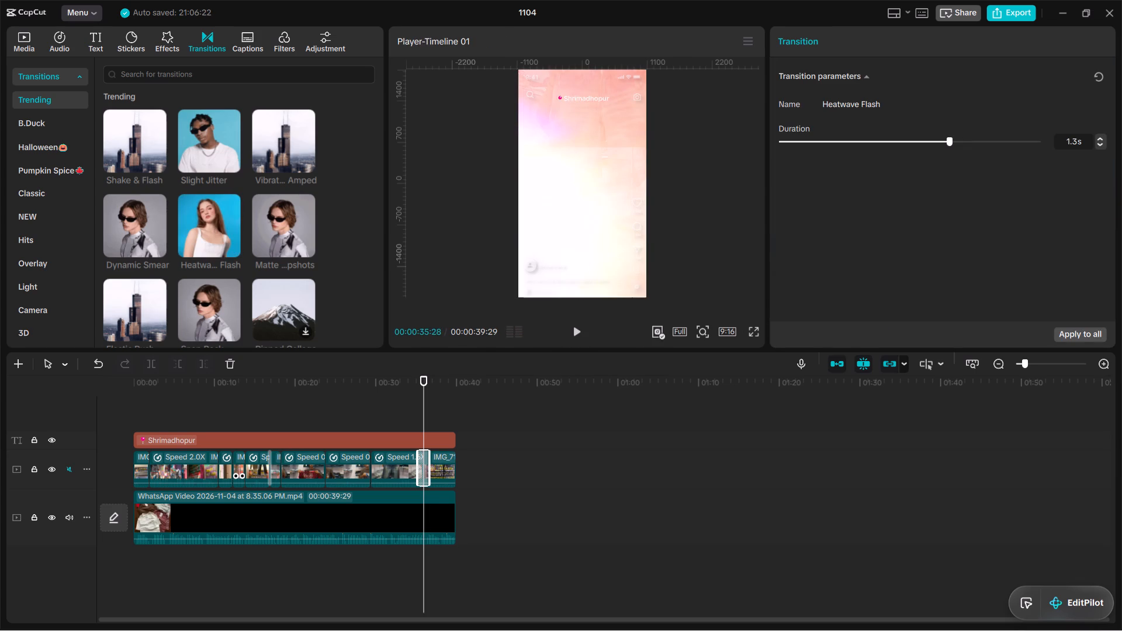
Add the Slight Jitter transition at the cut between the first two clips, near 00:00:01:29.
left_click(167, 412)
left_click_drag(167, 412, 148, 418)
left_click(226, 162)
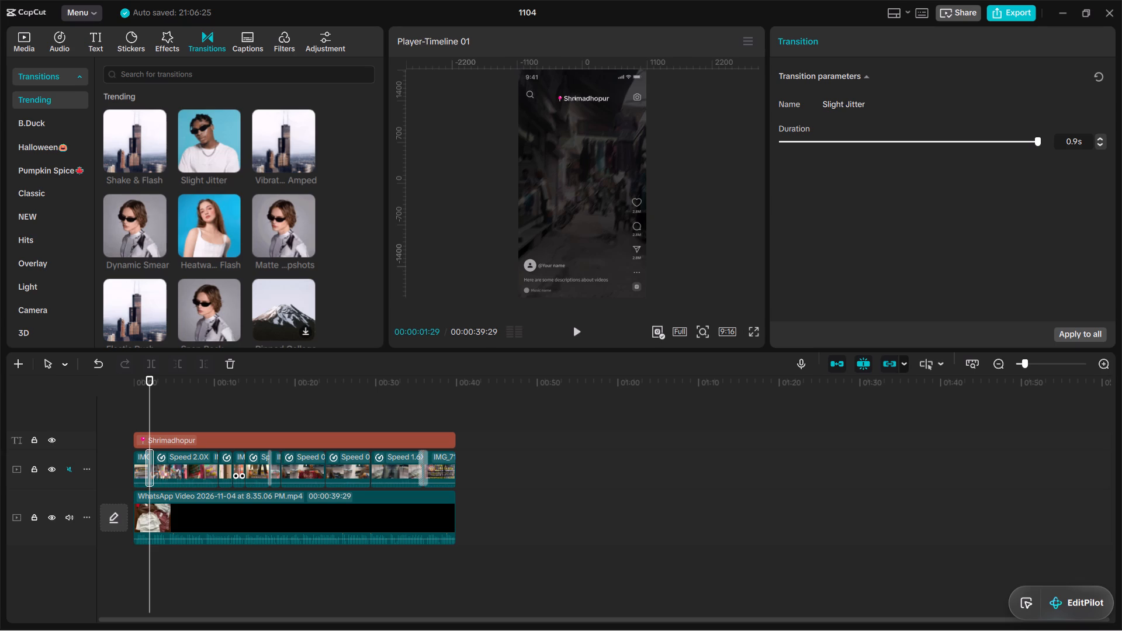
Play the Reel in full screen from the beginning to review the transitions.
left_click(750, 335)
key("space")
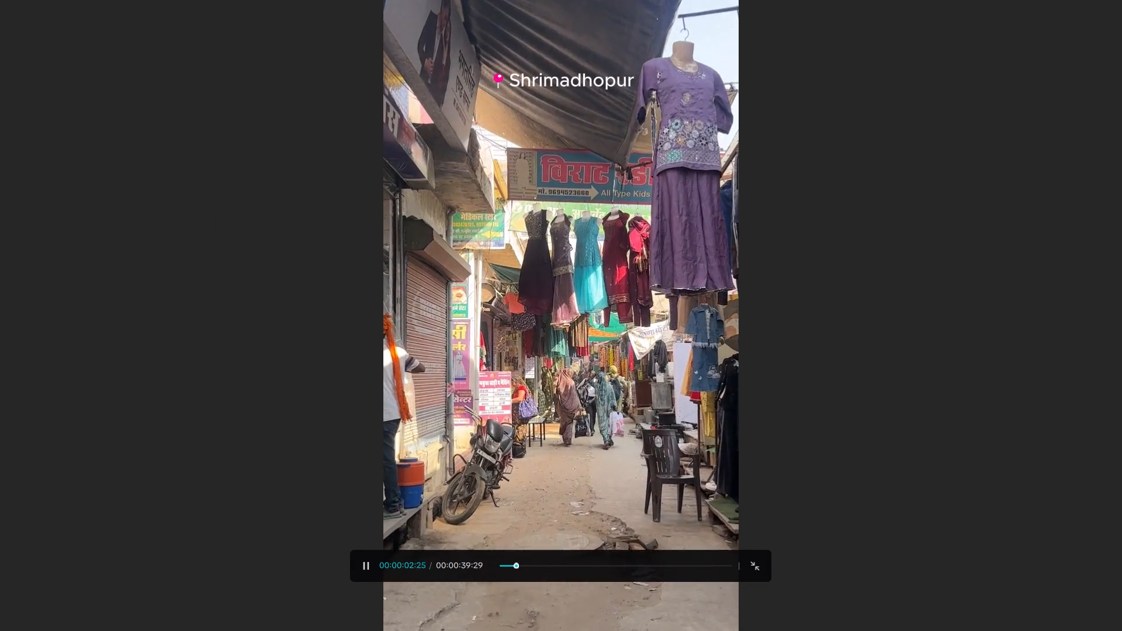
left_click_drag(521, 564, 458, 575)
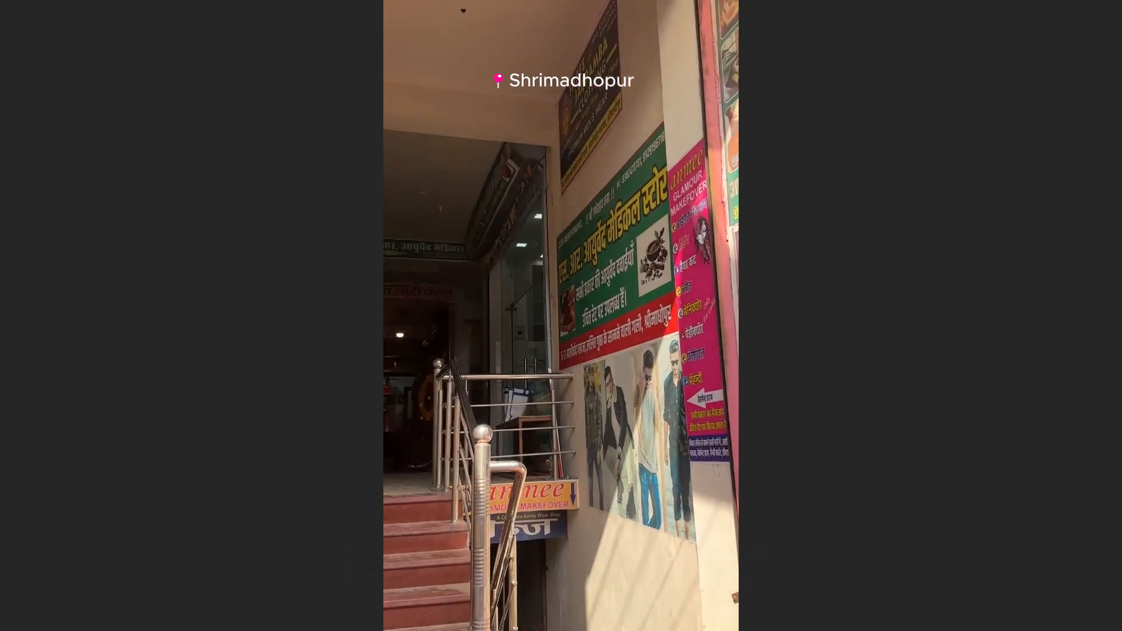
left_click(763, 568)
left_click(761, 567)
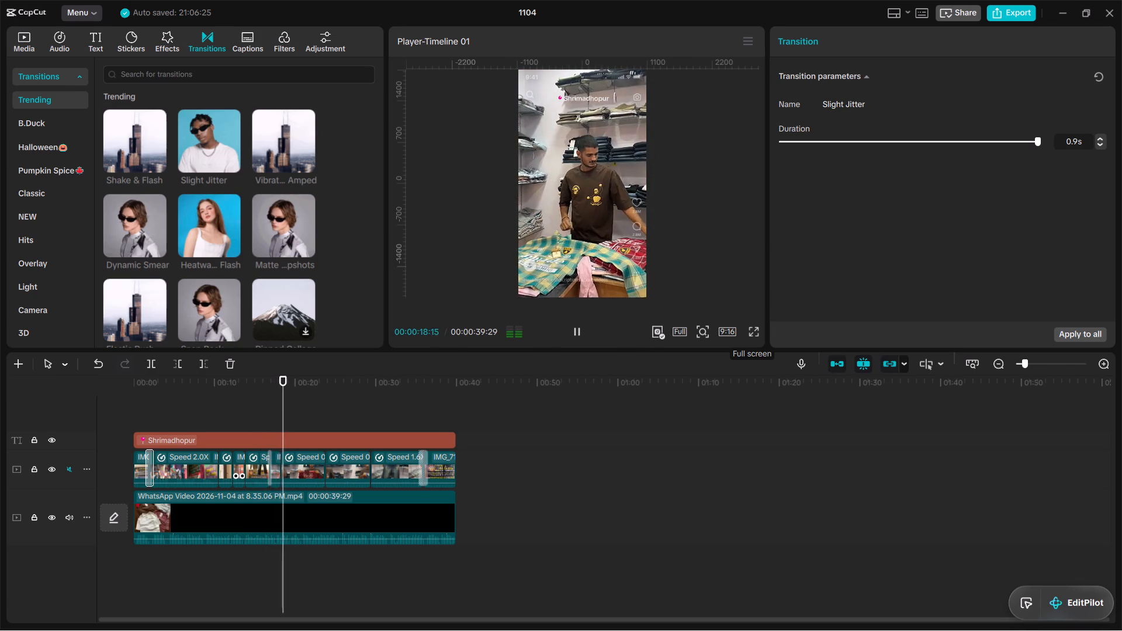
left_click(753, 333)
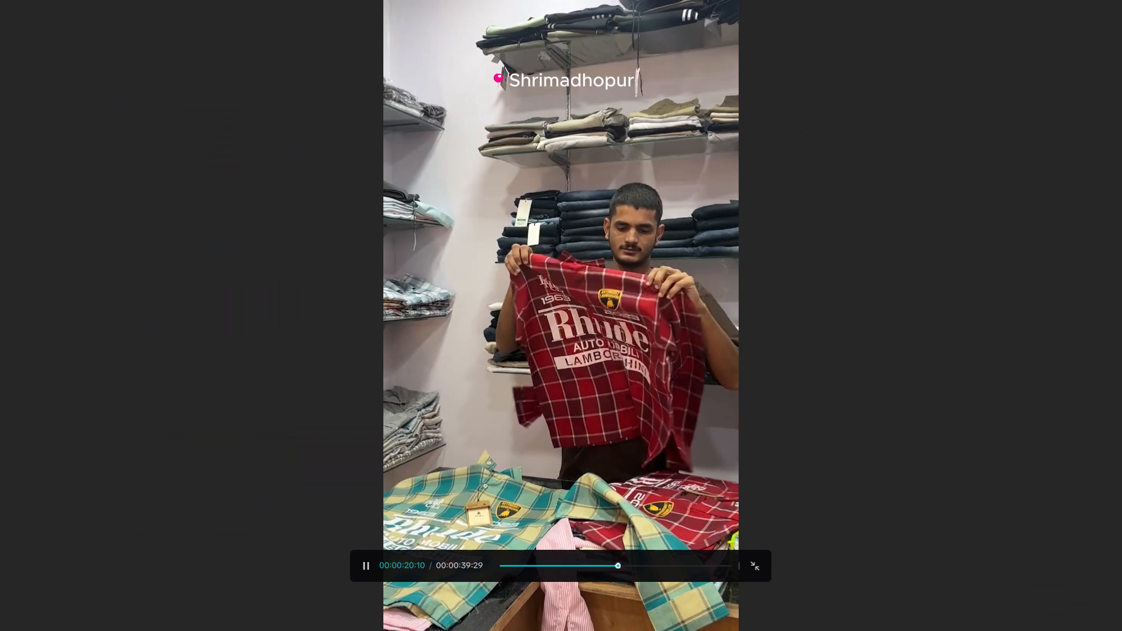
key("space")
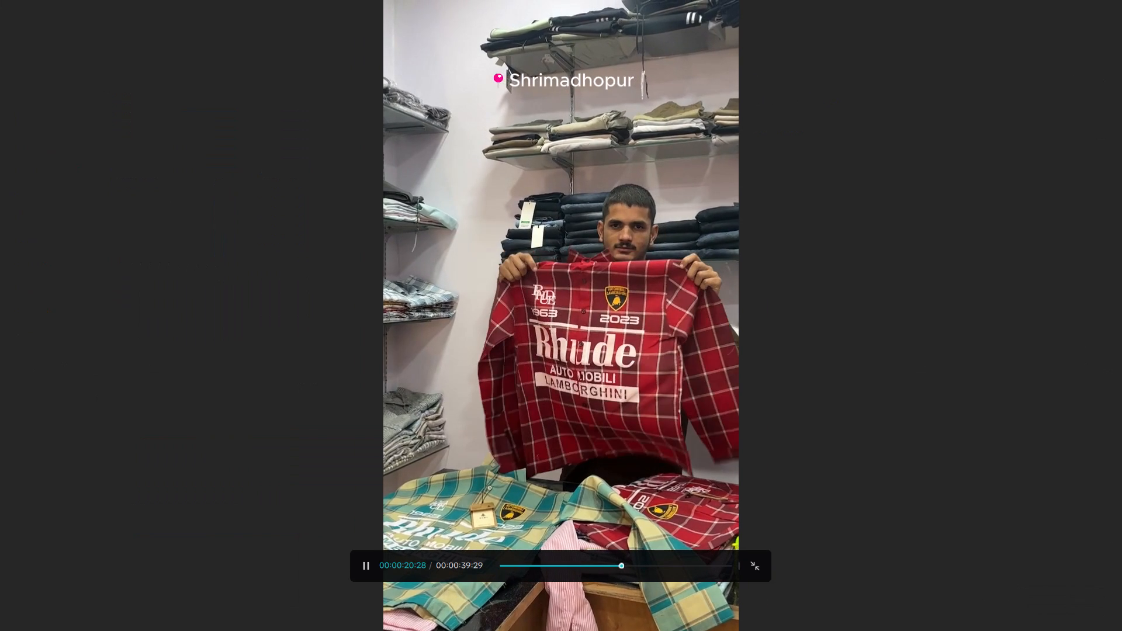